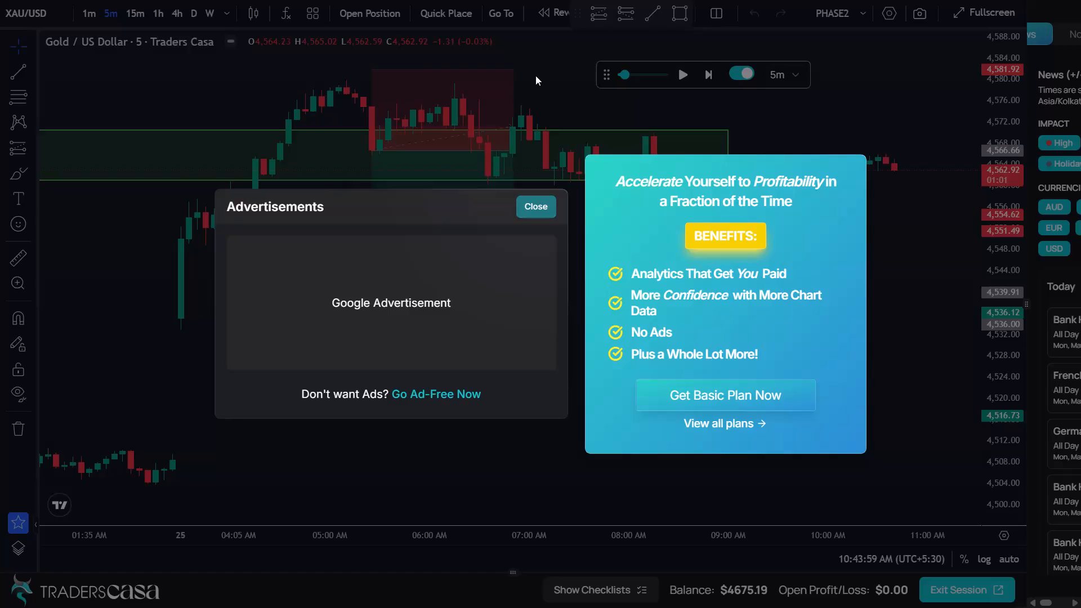
Close the advertisement overlay covering the XAU/USD chart.
{"action": "left_click", "coordinate": [538, 201]}
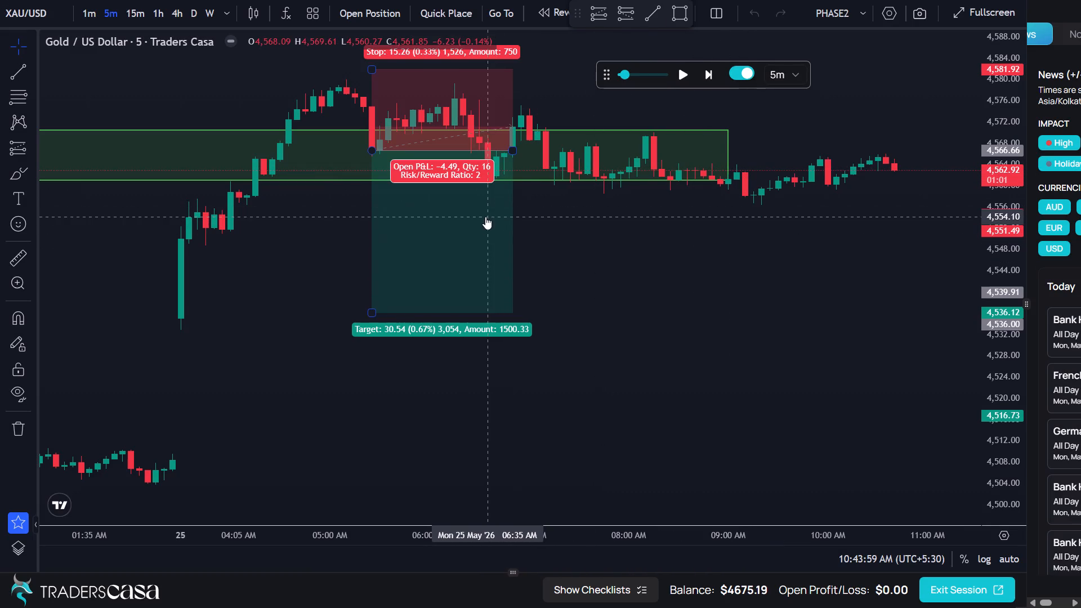
Delete all drawings from the XAU/USD chart, including the short position and the green zone rectangle.
{"action": "left_click", "coordinate": [21, 424]}
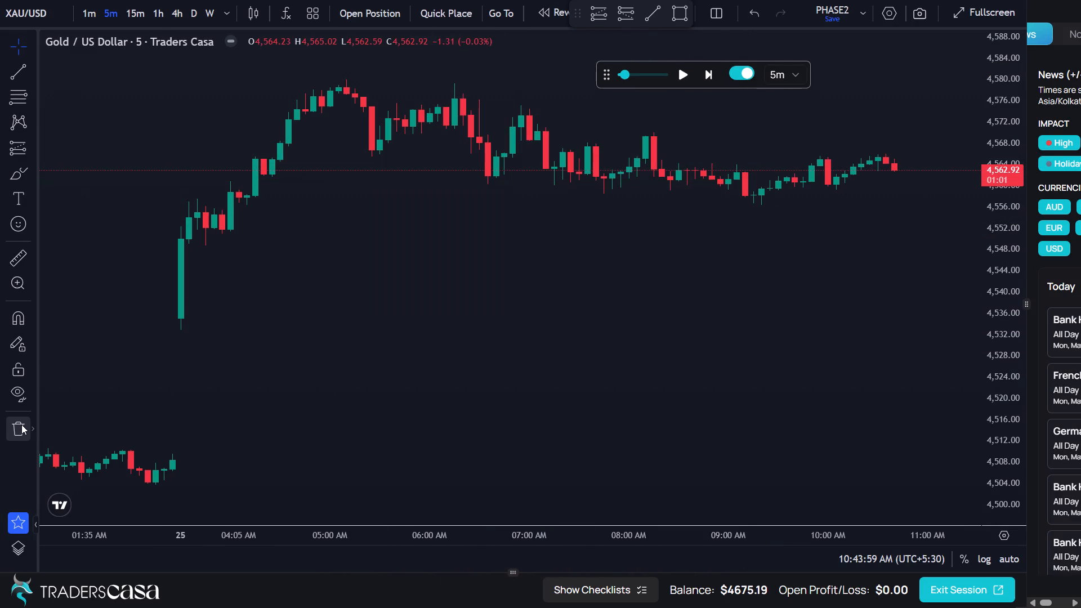
{"action": "left_click", "coordinate": [21, 424]}
Move the floating replay controls off the candles to just below the chart's time axis.
{"action": "scroll", "coordinate": [330, 326], "scroll_direction": "down", "scroll_amount": 3}
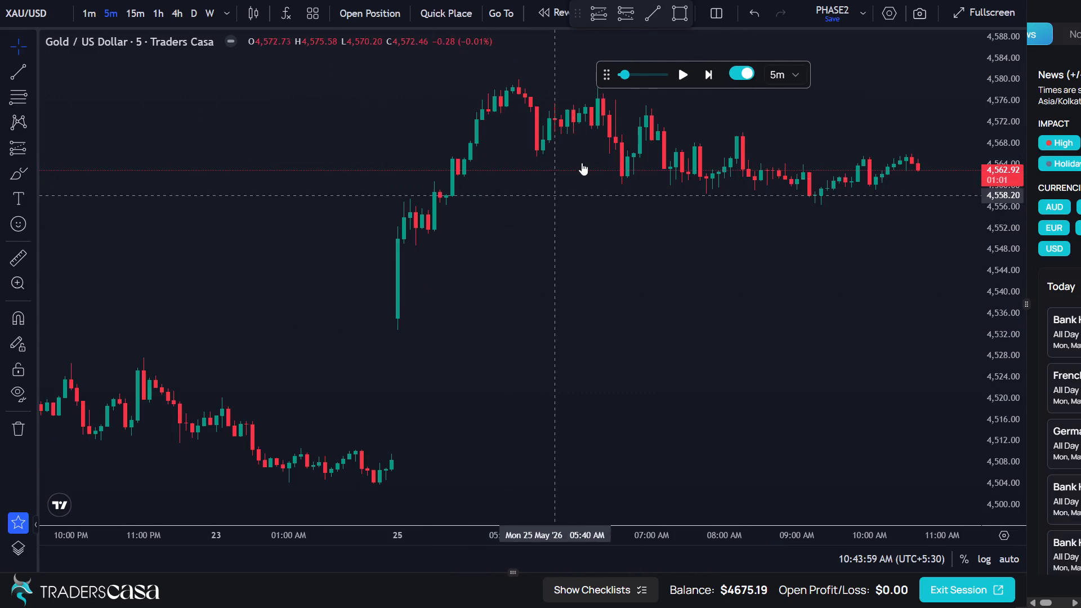
{"action": "left_click_drag", "start_coordinate": [609, 74], "coordinate": [368, 559]}
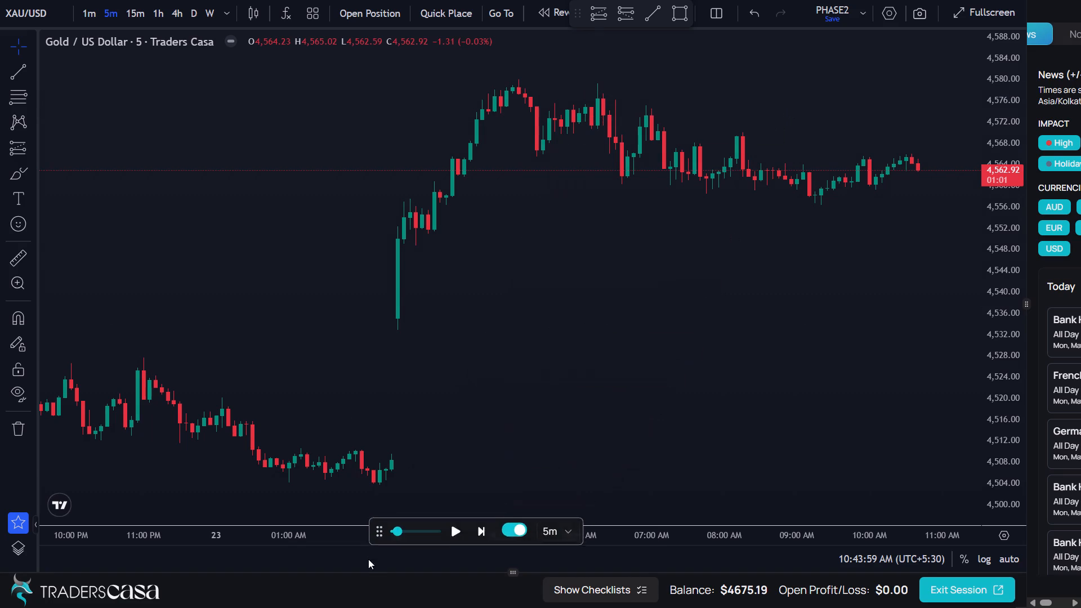
{"action": "left_click_drag", "start_coordinate": [368, 559], "coordinate": [368, 583]}
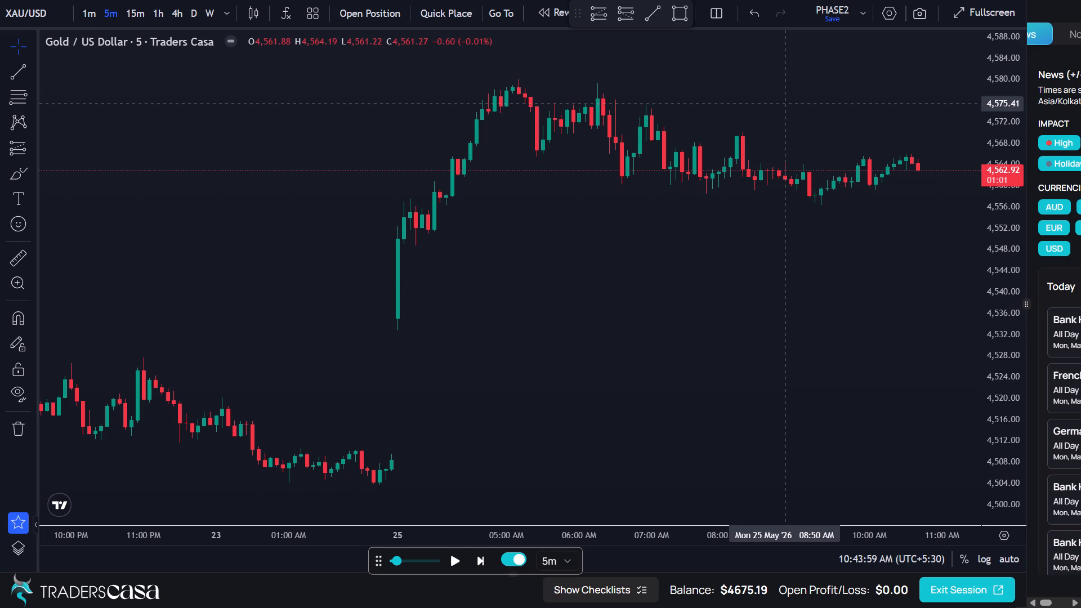
Auto-fit the price scale to the 5-minute XAU/USD history from about the 13th through the latest candles.
{"action": "scroll", "coordinate": [497, 315], "scroll_direction": "down", "scroll_amount": 7}
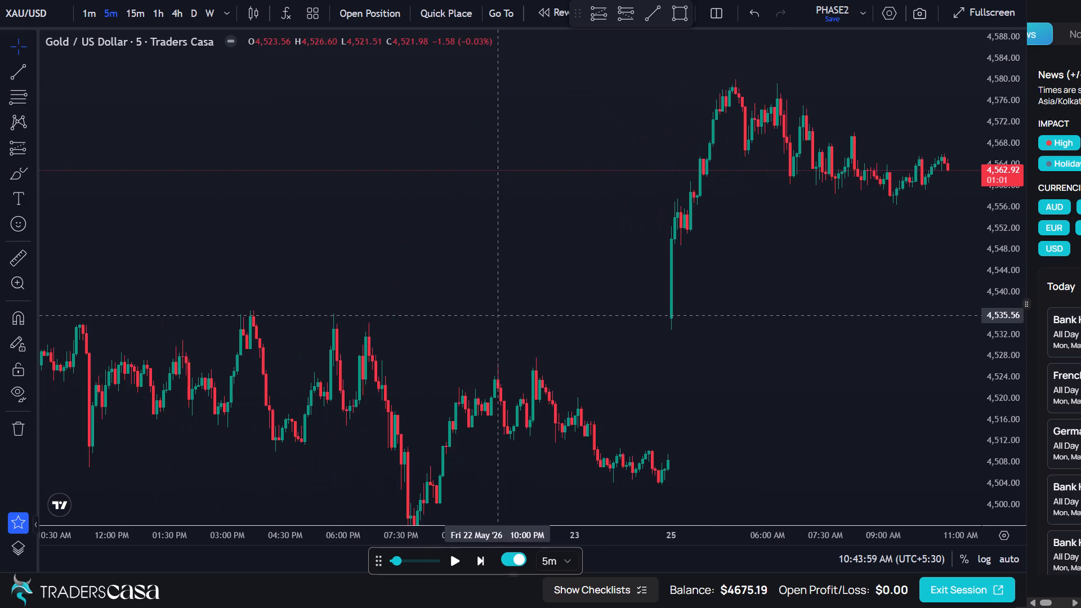
{"action": "scroll", "coordinate": [498, 314], "scroll_direction": "down", "scroll_amount": 4}
{"action": "scroll", "coordinate": [501, 311], "scroll_direction": "up", "scroll_amount": 1}
{"action": "scroll", "coordinate": [501, 311], "scroll_direction": "down", "scroll_amount": 11}
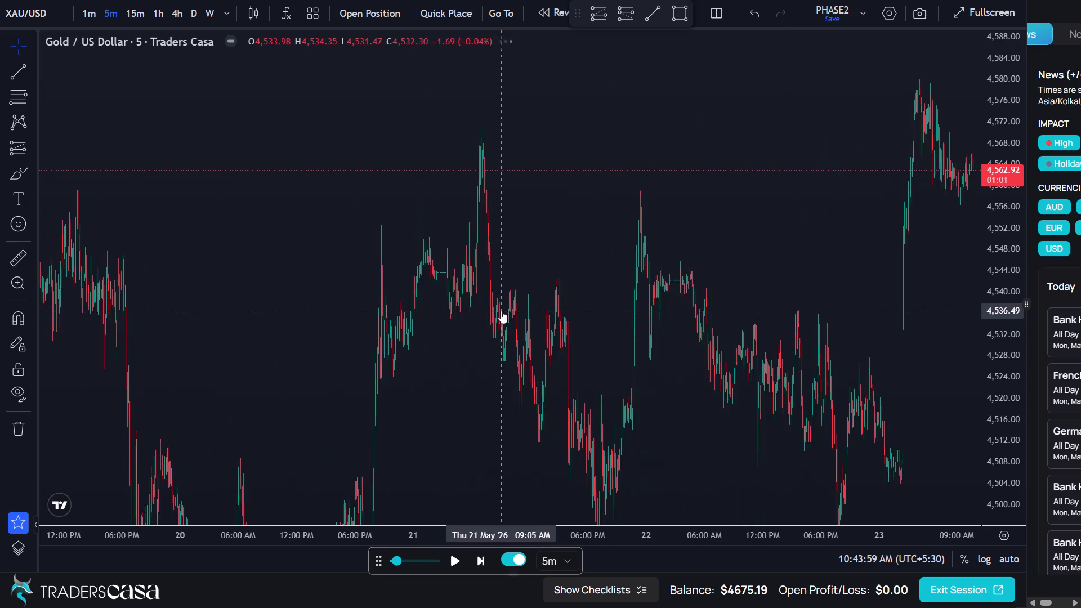
{"action": "scroll", "coordinate": [501, 311], "scroll_direction": "down", "scroll_amount": 13}
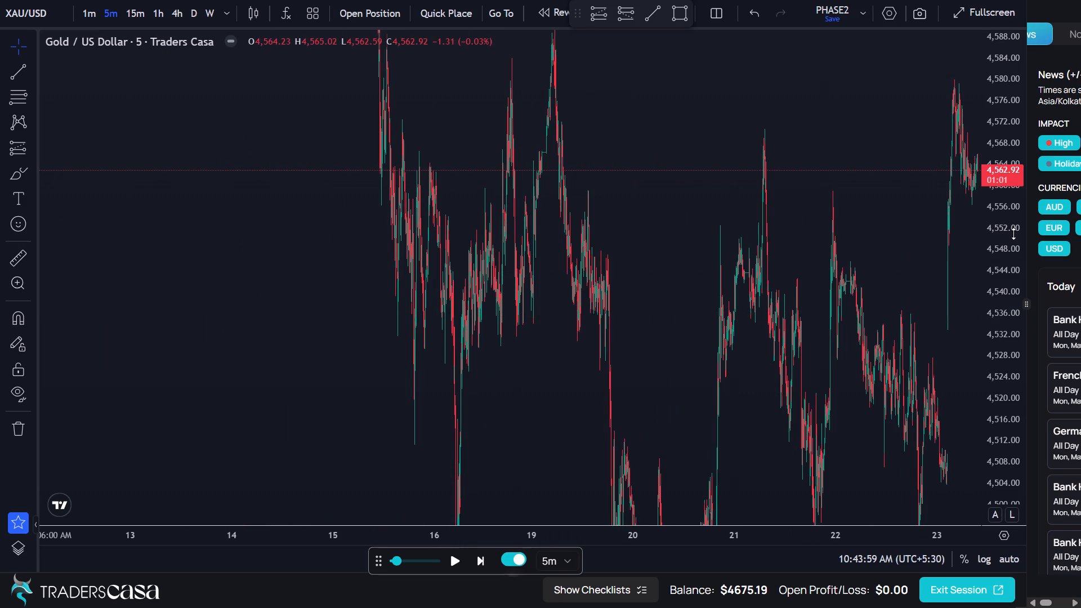
{"action": "double_click", "coordinate": [1012, 236]}
Collapse the news side panel so the chart fills the full width.
{"action": "left_click", "coordinate": [1033, 199]}
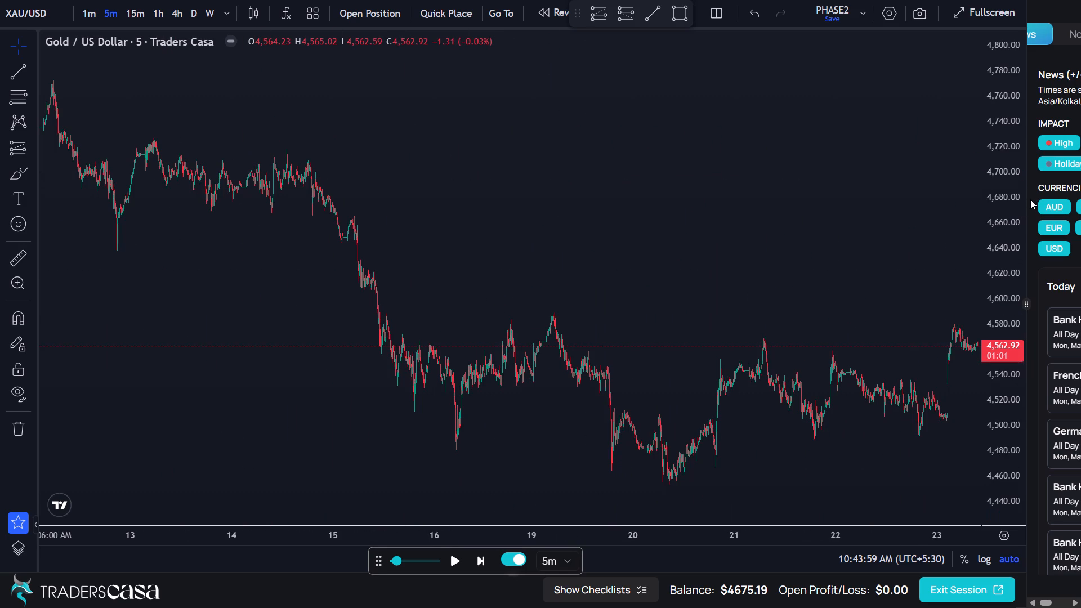
{"action": "left_click_drag", "start_coordinate": [1025, 200], "coordinate": [1080, 200]}
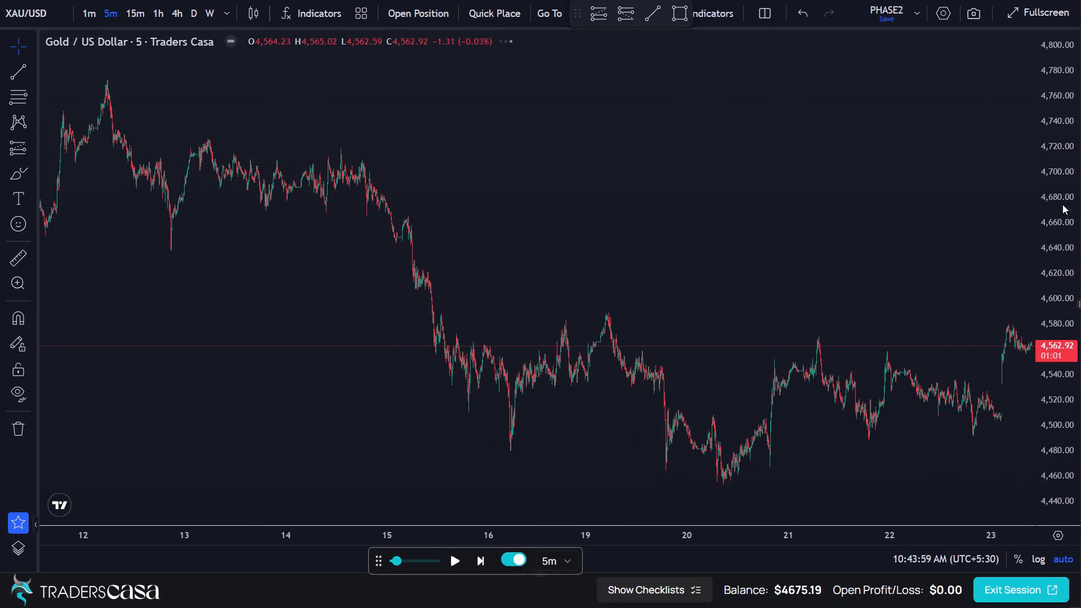
Examine the recent multi-day price swings on the 5-minute XAU/USD chart, leaving empty space after the latest candle.
{"action": "scroll", "coordinate": [758, 214], "scroll_direction": "down", "scroll_amount": 1}
{"action": "scroll", "coordinate": [758, 214], "scroll_direction": "up", "scroll_amount": 1}
{"action": "scroll", "coordinate": [758, 214], "scroll_direction": "down", "scroll_amount": 6}
{"action": "left_click_drag", "start_coordinate": [840, 208], "coordinate": [713, 216]}
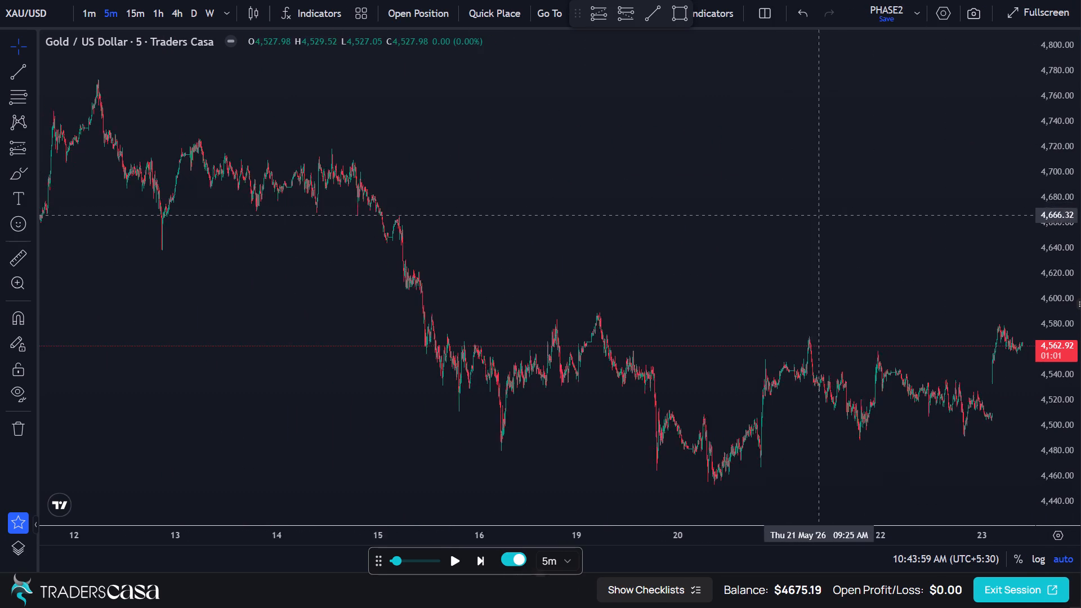
{"action": "left_click_drag", "start_coordinate": [713, 216], "coordinate": [600, 221]}
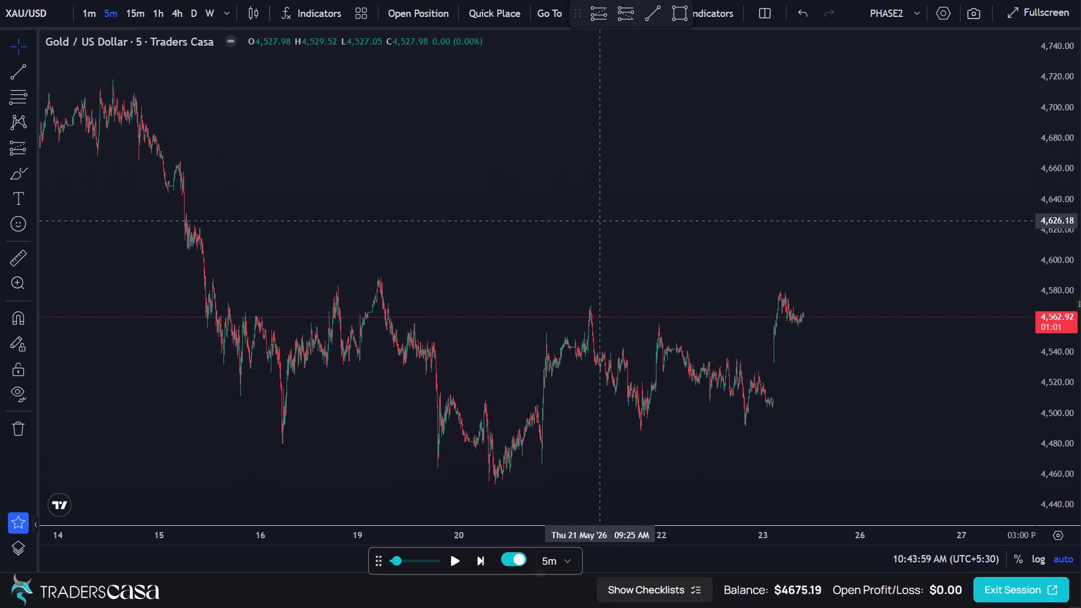
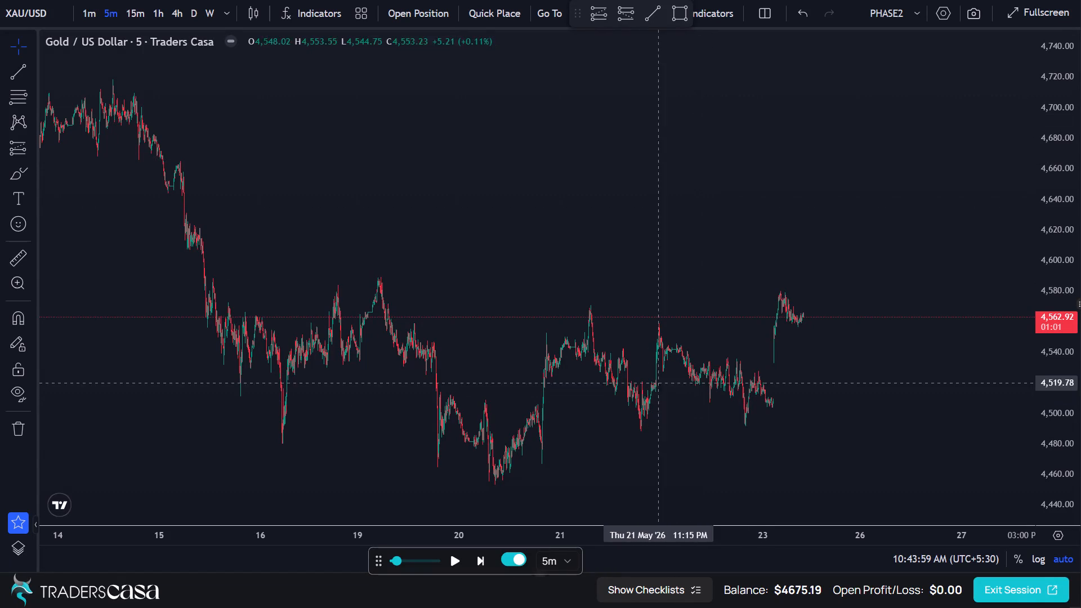
Examine the 5-minute XAU/USD price swings from about 19 May through the latest candles.
{"action": "scroll", "coordinate": [635, 312], "scroll_direction": "up", "scroll_amount": 1}
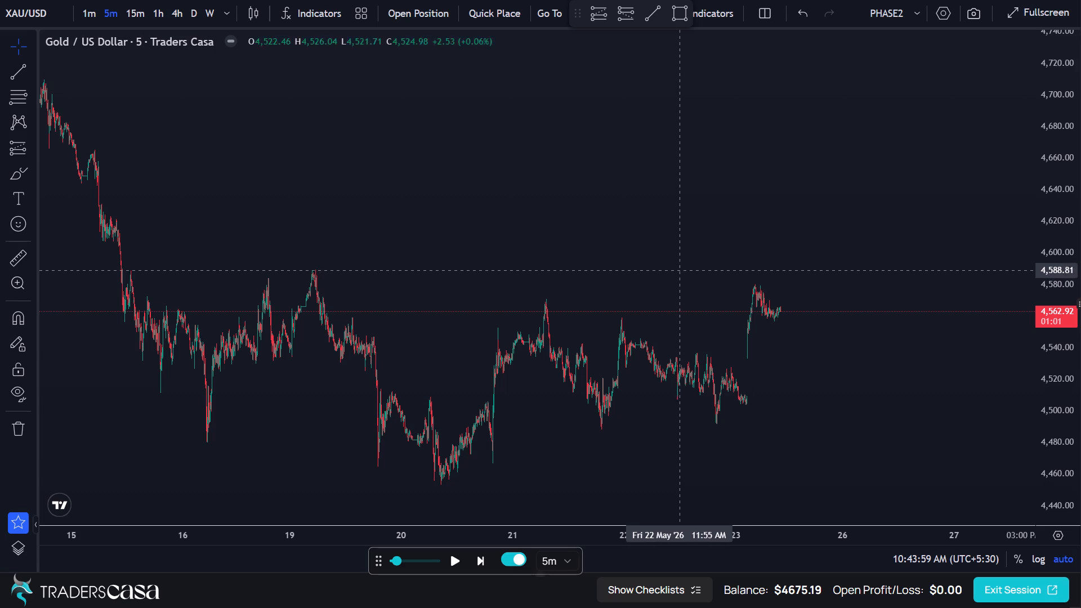
{"action": "scroll", "coordinate": [771, 293], "scroll_direction": "up", "scroll_amount": 8}
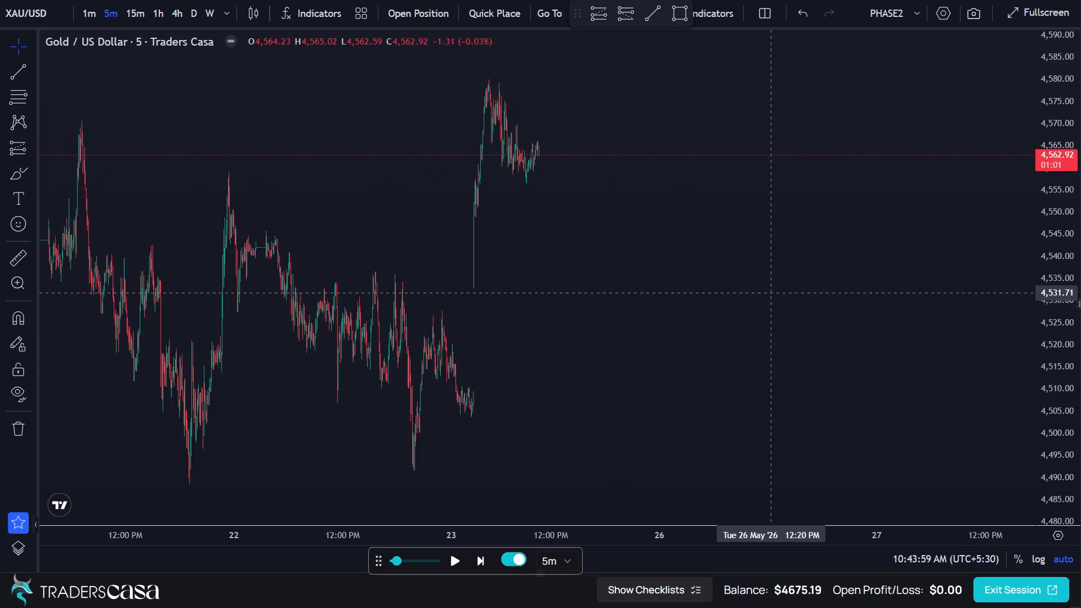
{"action": "left_click_drag", "start_coordinate": [582, 301], "coordinate": [783, 319]}
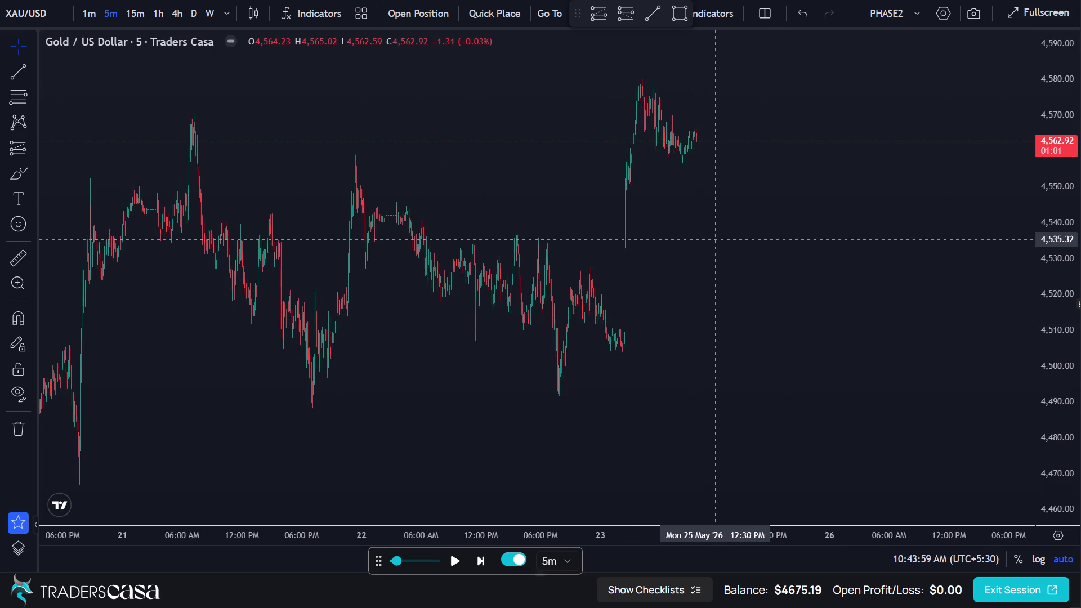
{"action": "scroll", "coordinate": [716, 239], "scroll_direction": "up", "scroll_amount": 2}
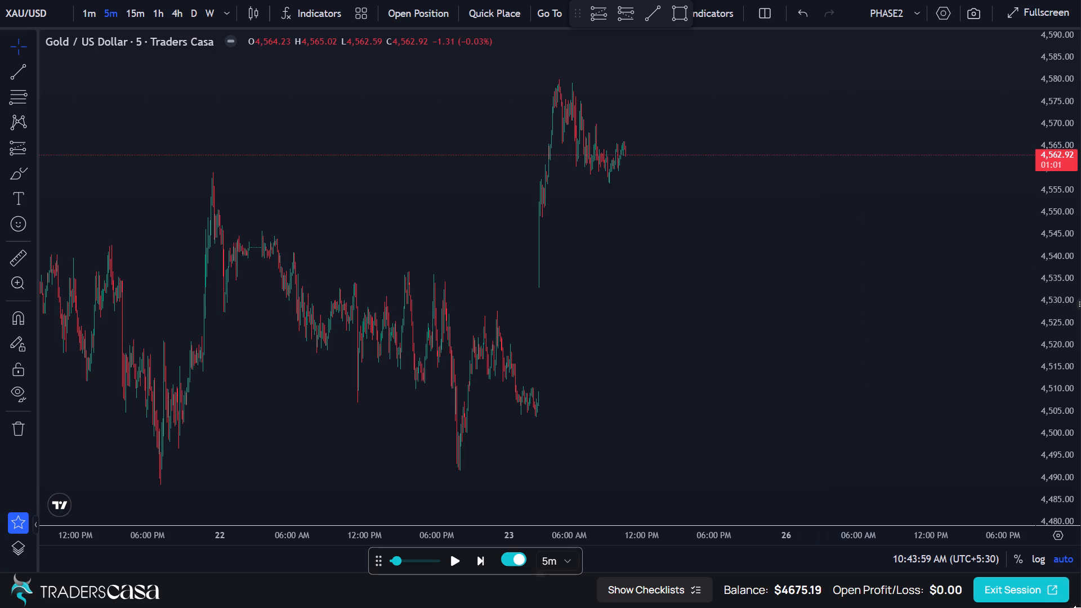
{"action": "scroll", "coordinate": [641, 328], "scroll_direction": "down", "scroll_amount": 15}
{"action": "scroll", "coordinate": [746, 311], "scroll_direction": "up", "scroll_amount": 5}
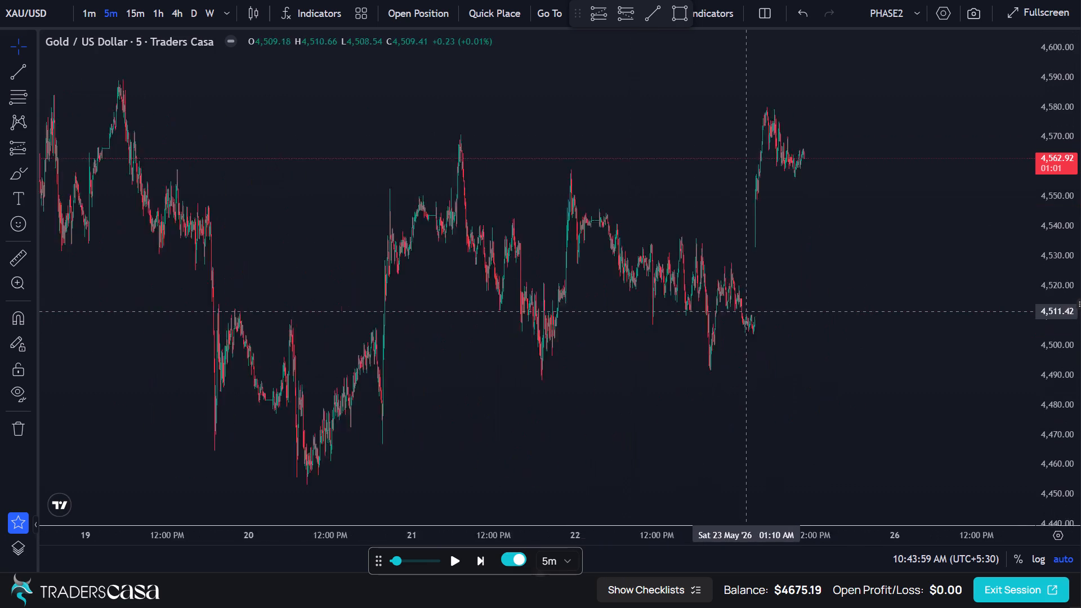
{"action": "scroll", "coordinate": [746, 311], "scroll_direction": "up", "scroll_amount": 4}
{"action": "left_click_drag", "start_coordinate": [746, 311], "coordinate": [860, 311]}
{"action": "scroll", "coordinate": [565, 375], "scroll_direction": "up", "scroll_amount": 3}
{"action": "left_click_drag", "start_coordinate": [537, 293], "coordinate": [705, 296]}
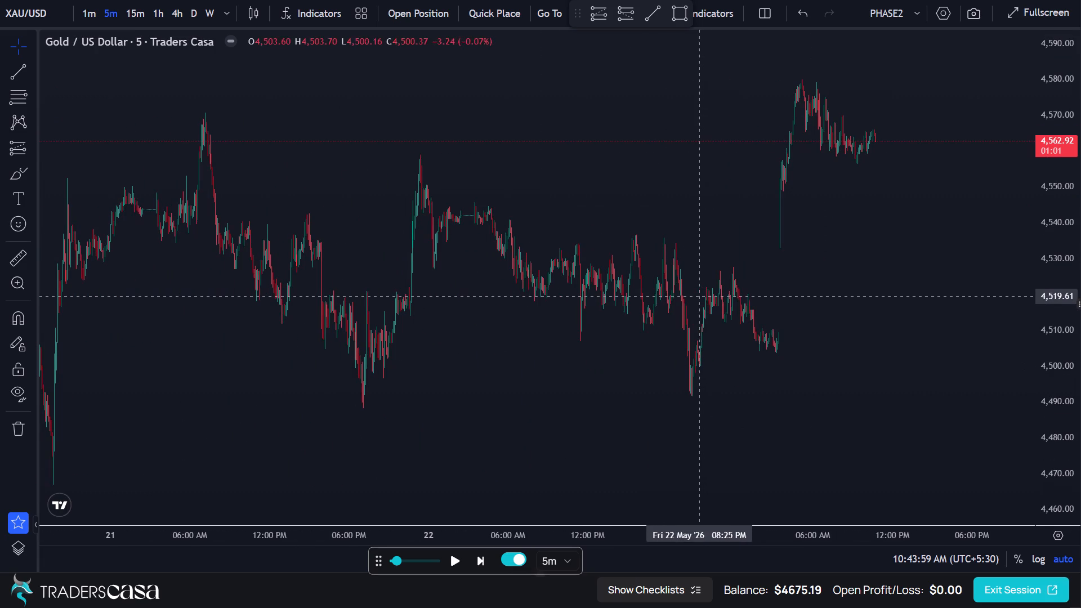
{"action": "scroll", "coordinate": [464, 382], "scroll_direction": "down", "scroll_amount": 6}
{"action": "scroll", "coordinate": [465, 383], "scroll_direction": "up", "scroll_amount": 1}
{"action": "scroll", "coordinate": [465, 383], "scroll_direction": "down", "scroll_amount": 12}
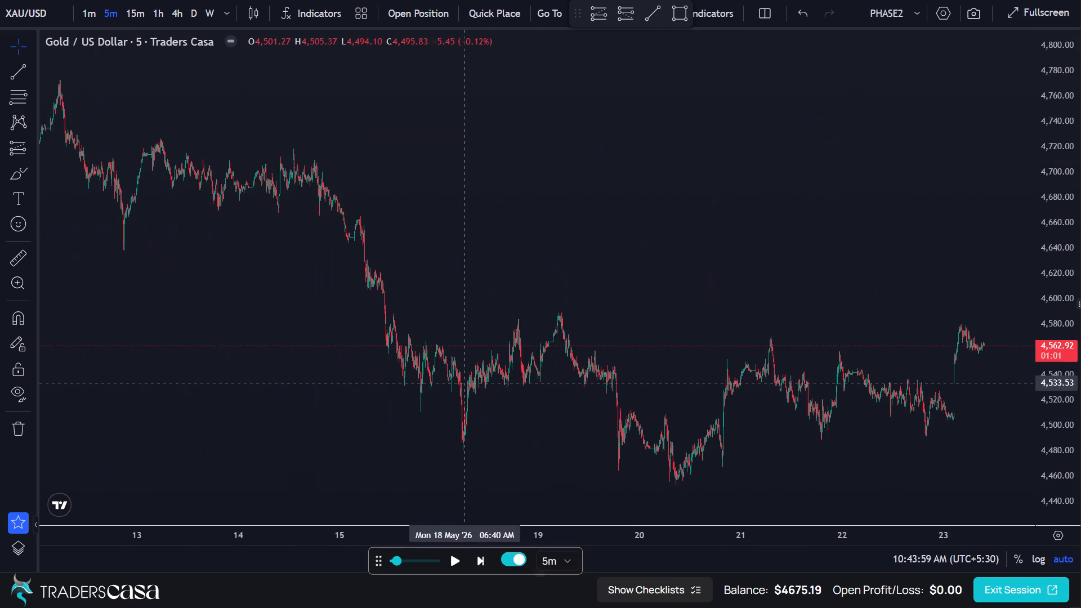
Examine the 5-minute XAU/USD candles of the 25 May session up close.
{"action": "scroll", "coordinate": [465, 383], "scroll_direction": "down", "scroll_amount": 6}
{"action": "scroll", "coordinate": [465, 383], "scroll_direction": "up", "scroll_amount": 19}
{"action": "scroll", "coordinate": [466, 383], "scroll_direction": "down", "scroll_amount": 1}
{"action": "scroll", "coordinate": [466, 383], "scroll_direction": "up", "scroll_amount": 2}
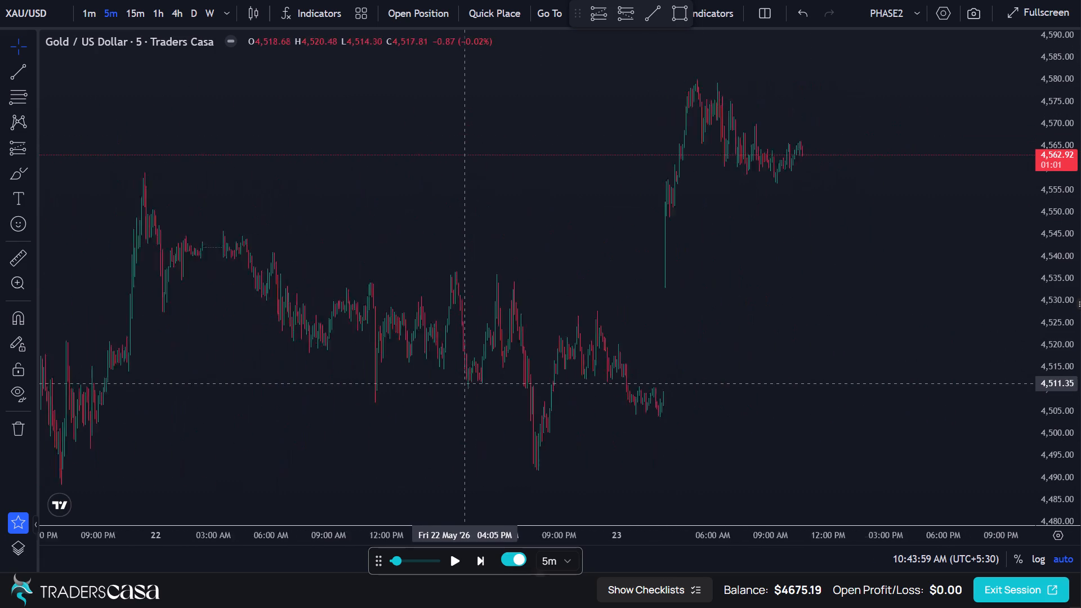
{"action": "scroll", "coordinate": [466, 383], "scroll_direction": "up", "scroll_amount": 8}
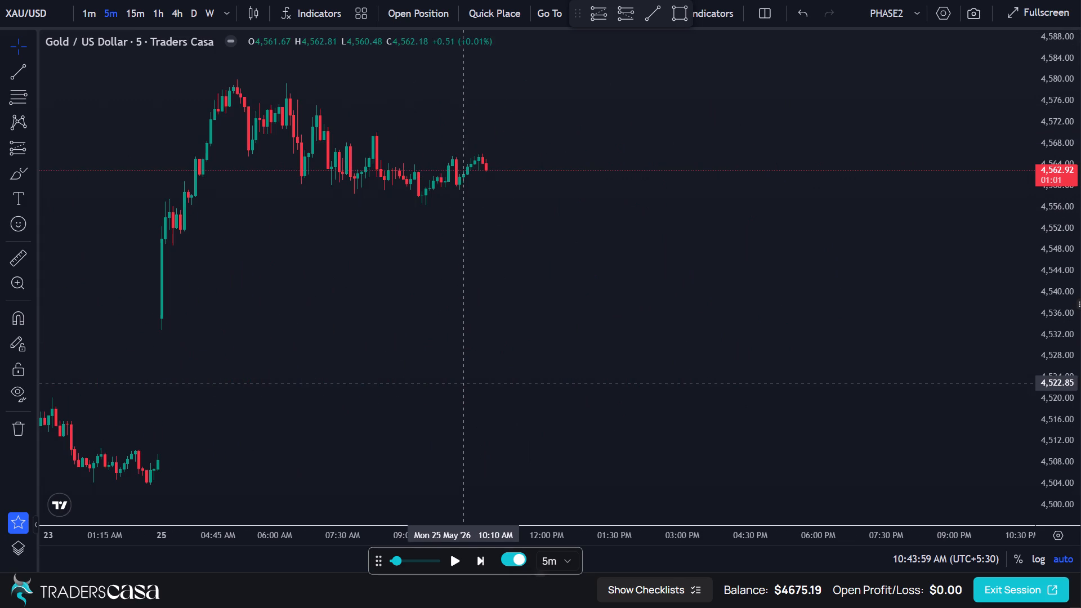
{"action": "left_click_drag", "start_coordinate": [280, 356], "coordinate": [556, 356]}
{"action": "scroll", "coordinate": [556, 357], "scroll_direction": "up", "scroll_amount": 6}
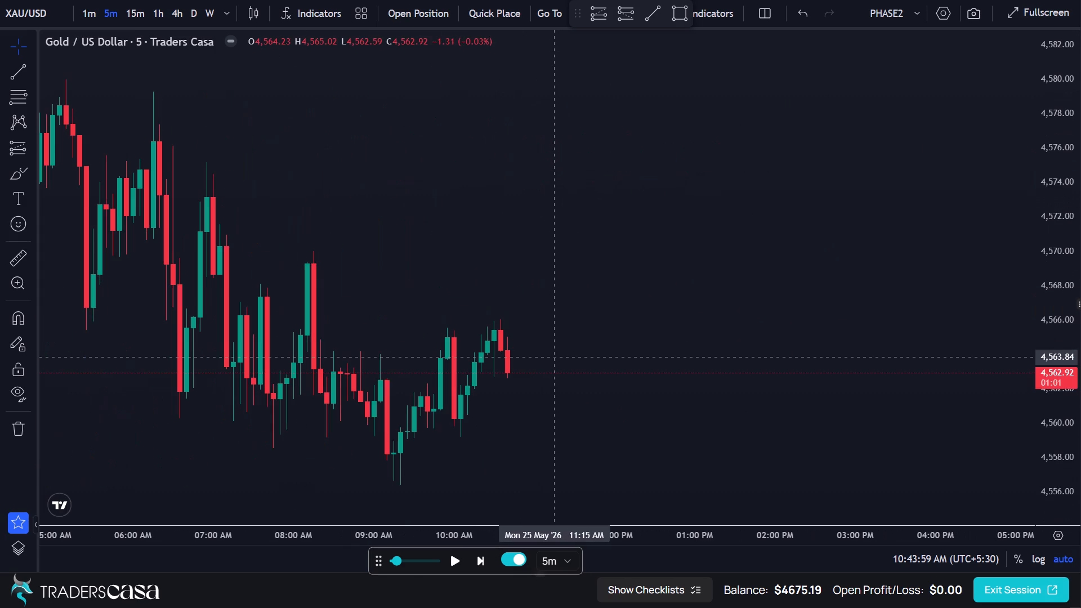
{"action": "left_click_drag", "start_coordinate": [209, 368], "coordinate": [542, 370]}
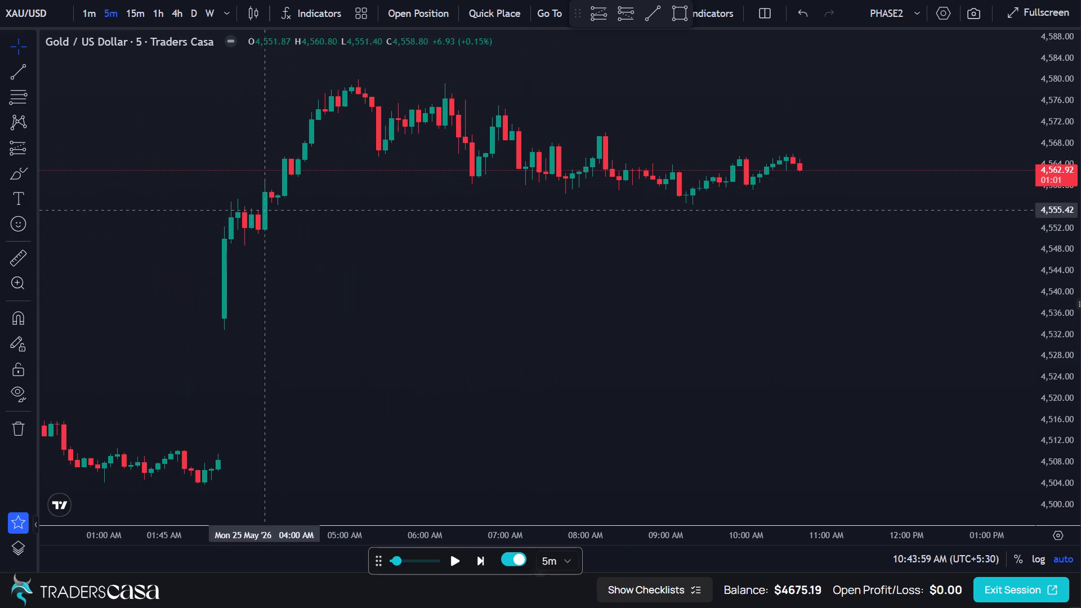
Switch the XAU/USD chart to the 15-minute timeframe.
{"action": "left_click", "coordinate": [142, 12]}
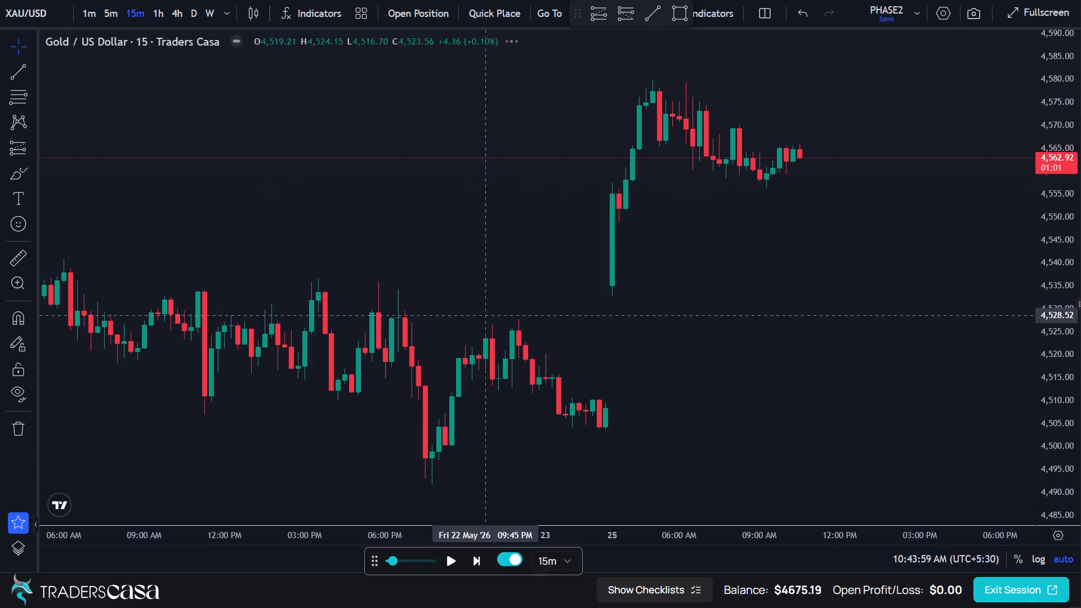
Examine the 15-minute XAU/USD price action from about 20 May to the latest 25 May candles.
{"action": "scroll", "coordinate": [647, 268], "scroll_direction": "down", "scroll_amount": 3}
{"action": "scroll", "coordinate": [651, 271], "scroll_direction": "up", "scroll_amount": 1}
{"action": "scroll", "coordinate": [651, 271], "scroll_direction": "down", "scroll_amount": 8}
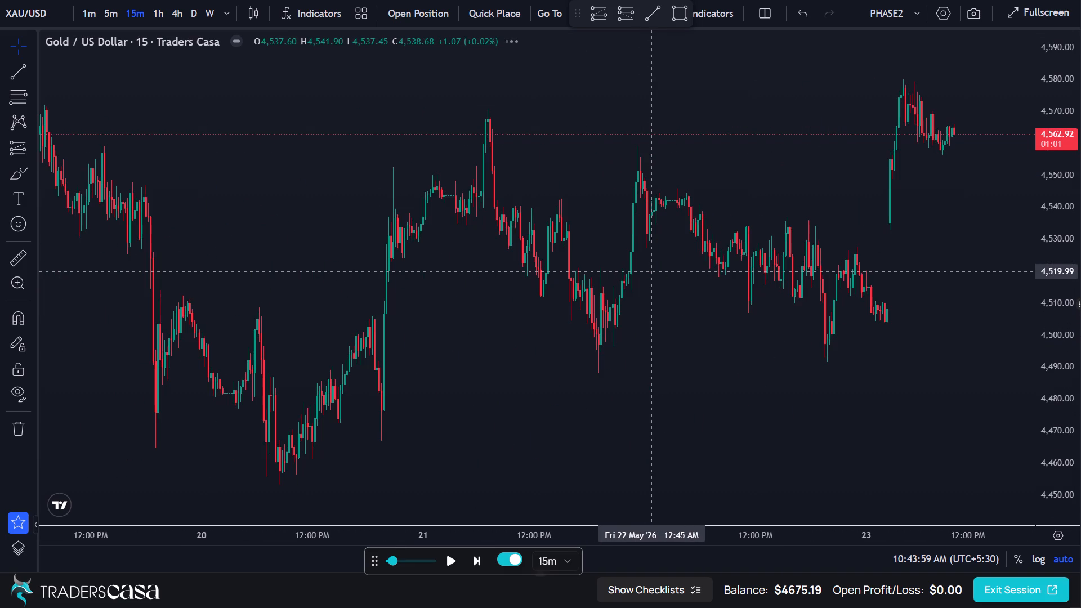
{"action": "scroll", "coordinate": [652, 271], "scroll_direction": "up", "scroll_amount": 5}
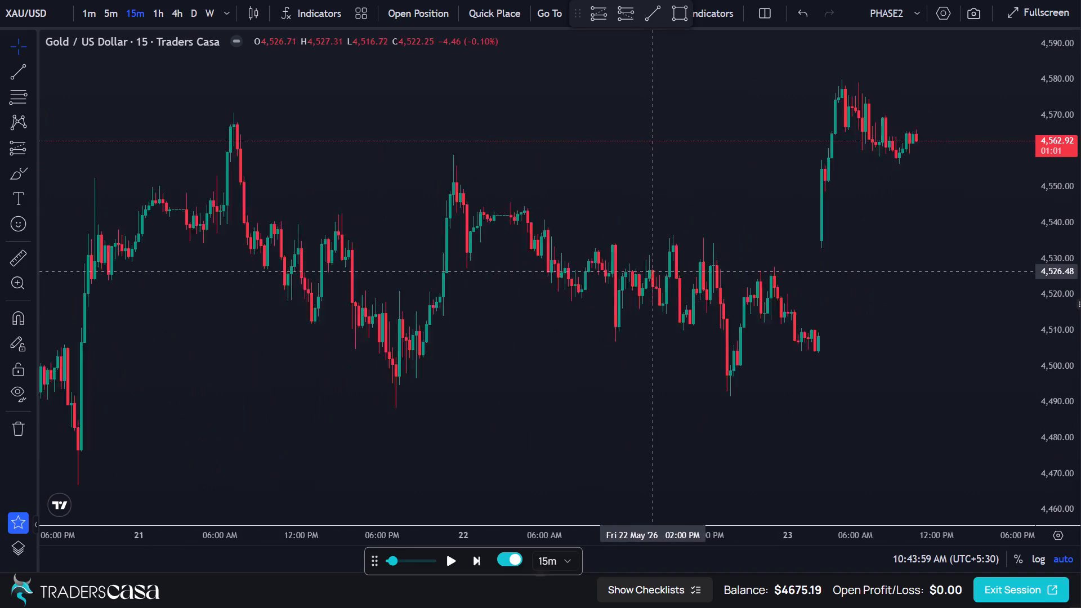
{"action": "scroll", "coordinate": [652, 271], "scroll_direction": "up", "scroll_amount": 4}
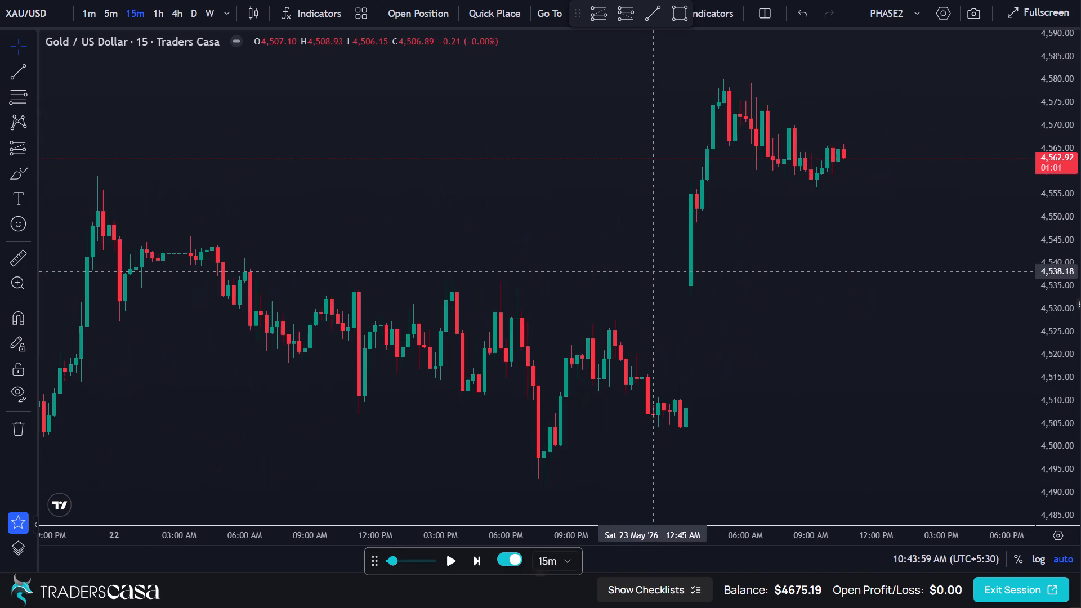
{"action": "scroll", "coordinate": [780, 257], "scroll_direction": "up", "scroll_amount": 2}
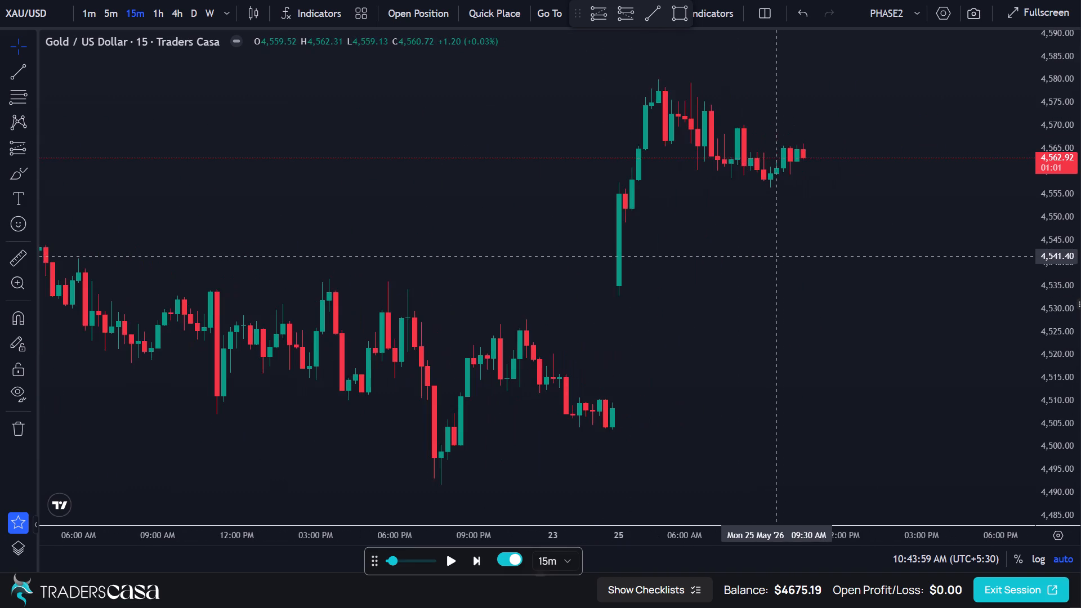
{"action": "scroll", "coordinate": [780, 257], "scroll_direction": "up", "scroll_amount": 4}
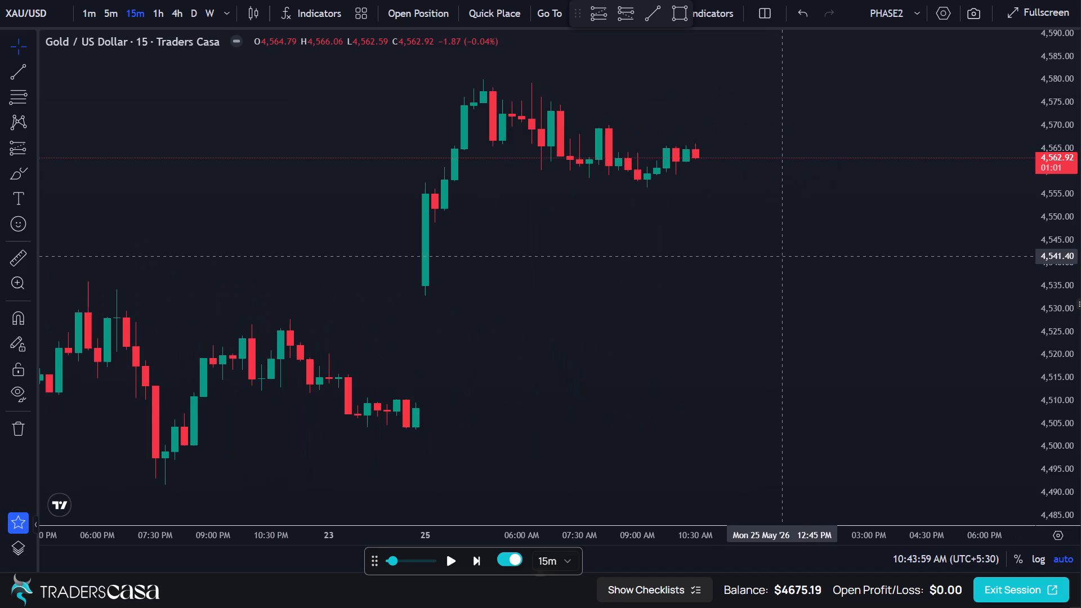
{"action": "left_click_drag", "start_coordinate": [837, 245], "coordinate": [705, 265]}
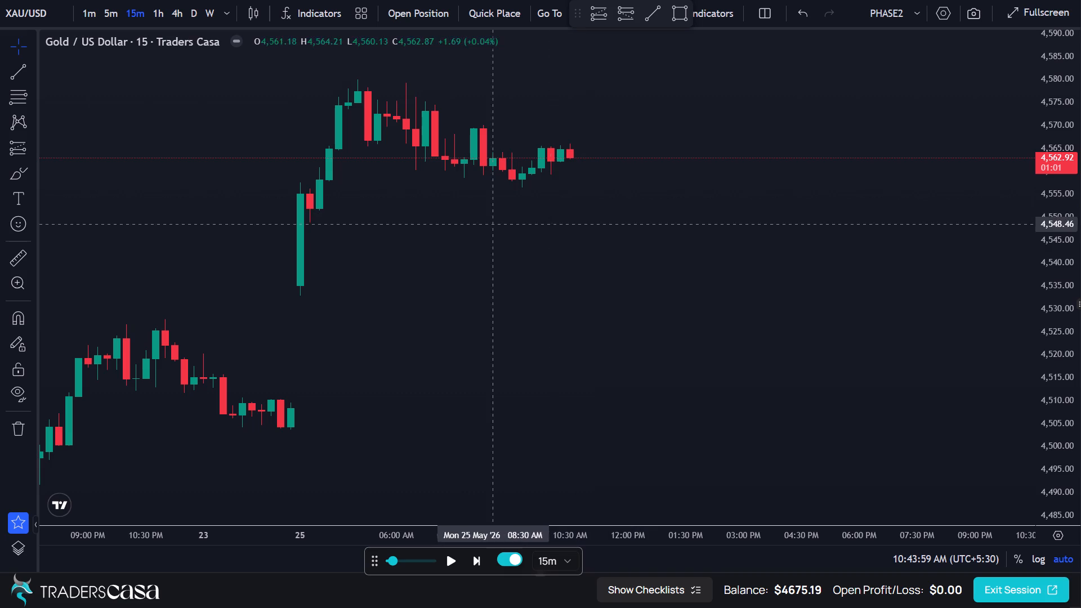
{"action": "scroll", "coordinate": [455, 247], "scroll_direction": "up", "scroll_amount": 1}
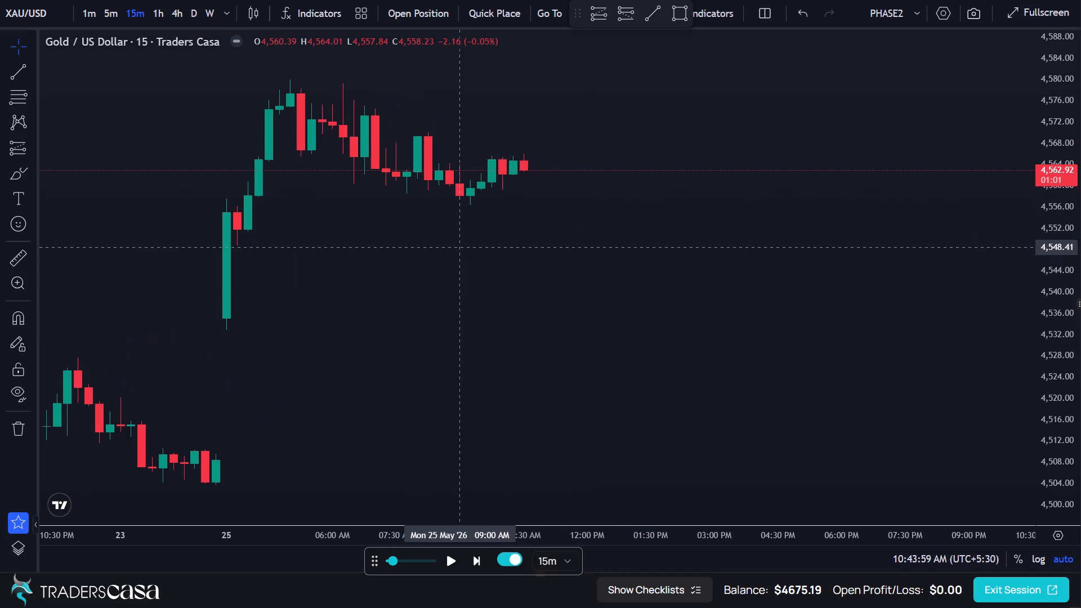
{"action": "left_click_drag", "start_coordinate": [455, 247], "coordinate": [366, 256]}
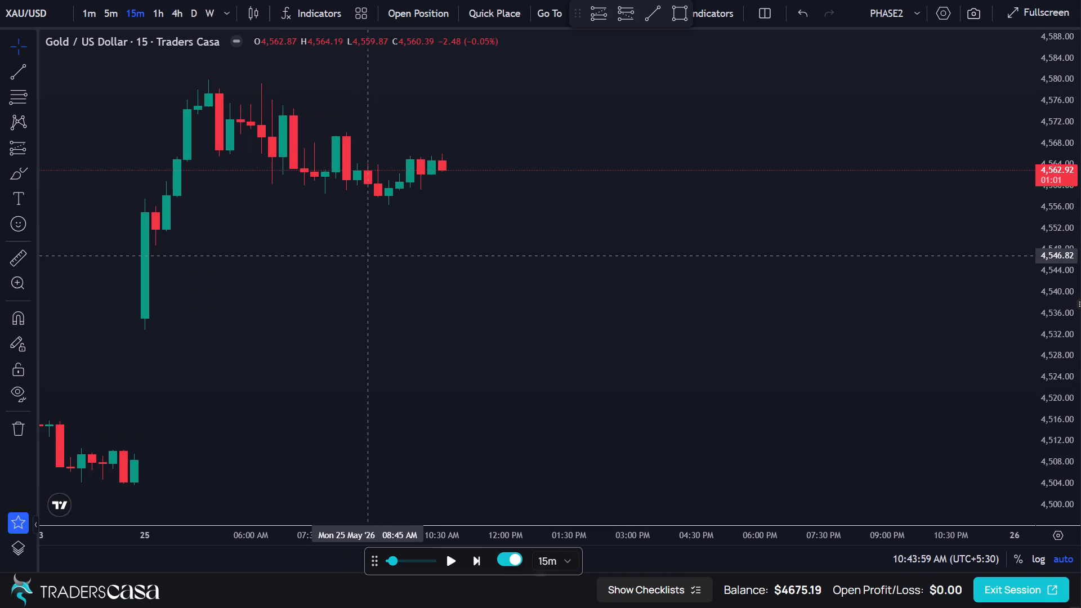
{"action": "left_click_drag", "start_coordinate": [237, 247], "coordinate": [269, 253]}
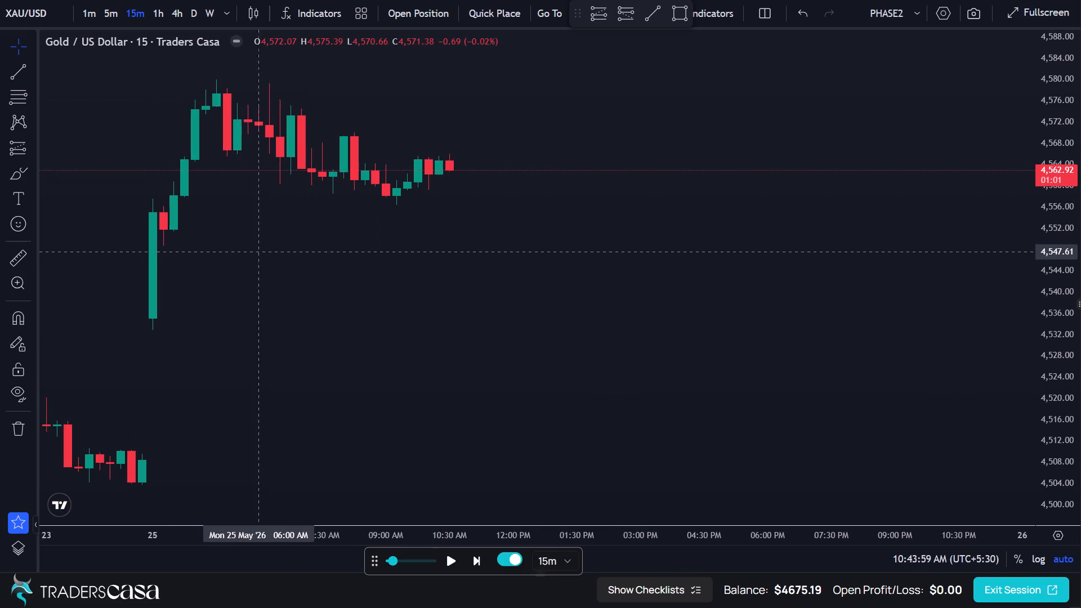
{"action": "left_click_drag", "start_coordinate": [269, 253], "coordinate": [330, 252]}
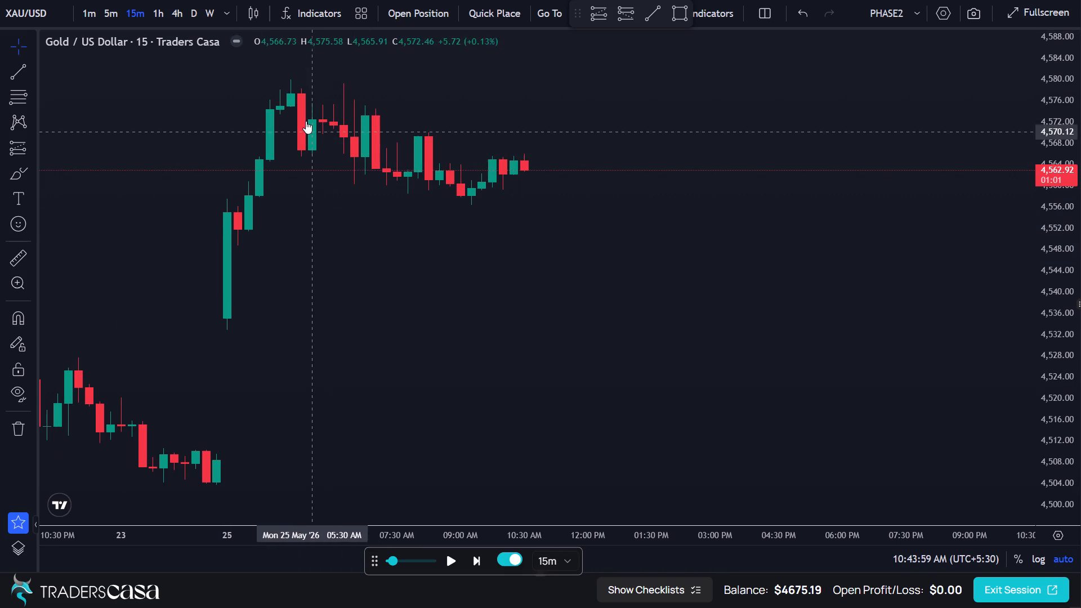
{"action": "left_click", "coordinate": [669, 12]}
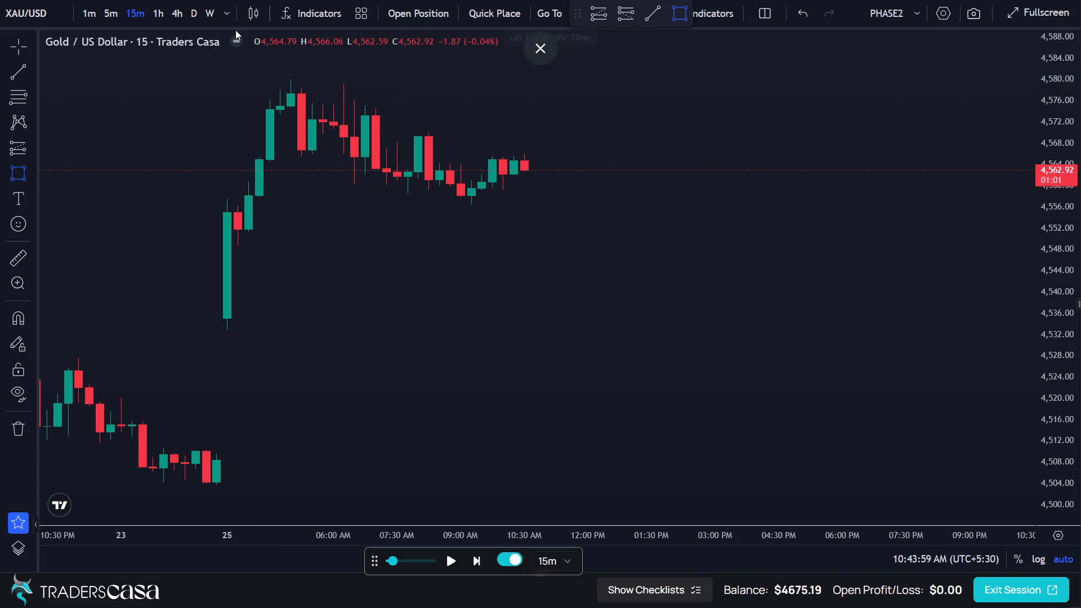
{"action": "left_click", "coordinate": [24, 46]}
Review the earlier multi-day 15-minute XAU/USD swings and return to the 25 May candles, leaving empty space after the latest one.
{"action": "left_click_drag", "start_coordinate": [338, 236], "coordinate": [552, 235]}
{"action": "scroll", "coordinate": [552, 235], "scroll_direction": "down", "scroll_amount": 17}
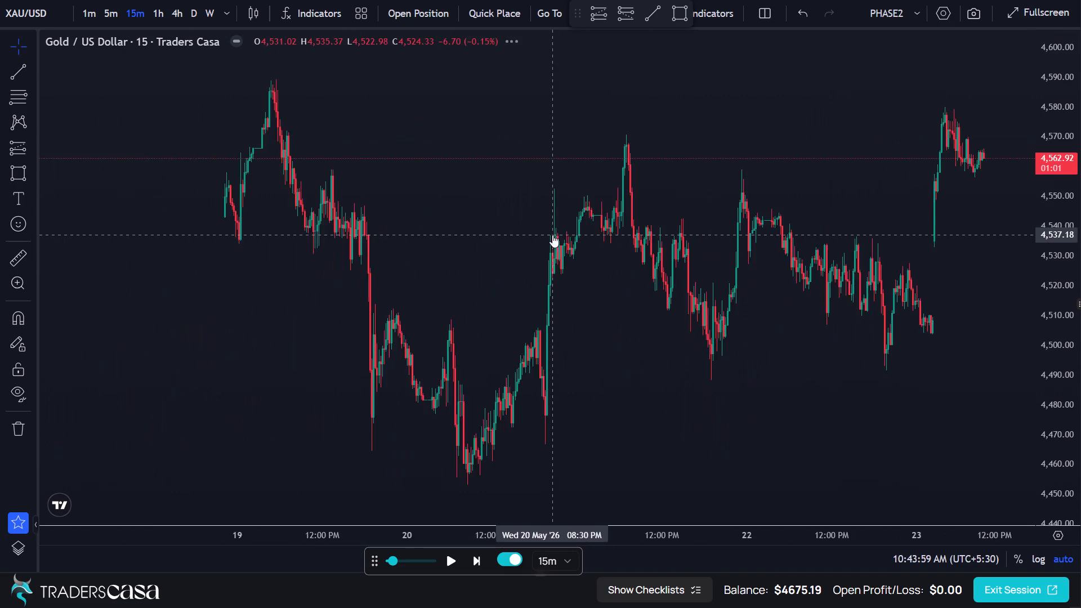
{"action": "scroll", "coordinate": [552, 235], "scroll_direction": "down", "scroll_amount": 7}
{"action": "scroll", "coordinate": [552, 235], "scroll_direction": "up", "scroll_amount": 20}
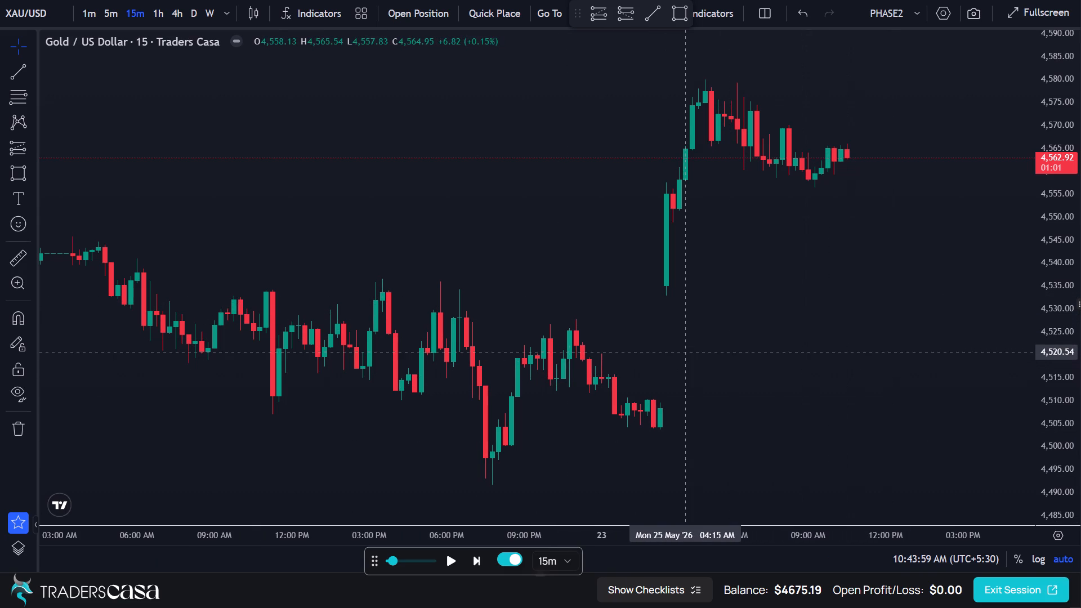
{"action": "left_click_drag", "start_coordinate": [794, 295], "coordinate": [591, 318]}
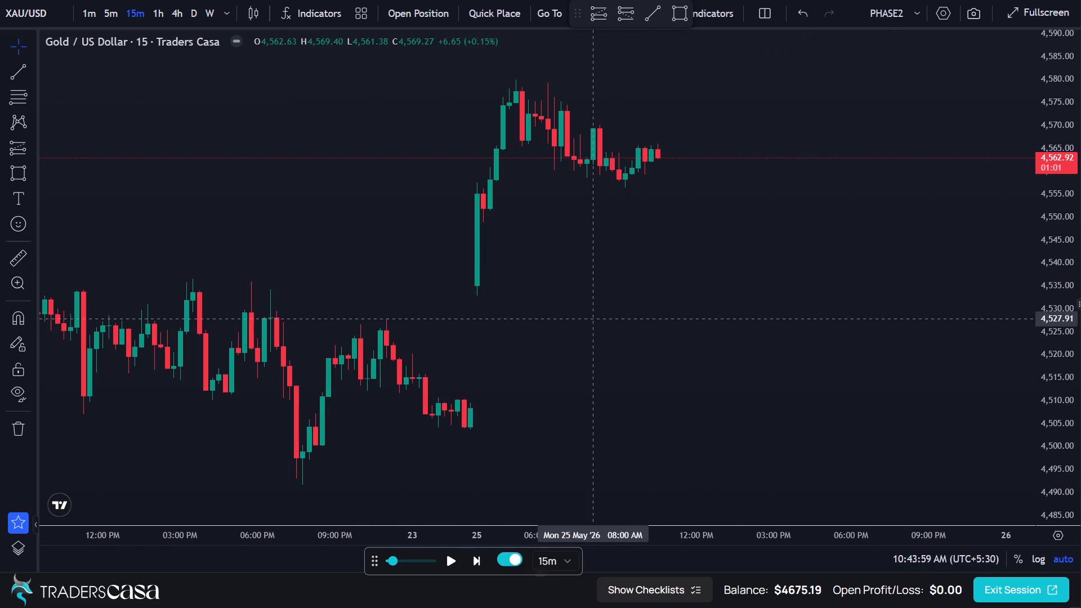
{"action": "scroll", "coordinate": [591, 319], "scroll_direction": "up", "scroll_amount": 3}
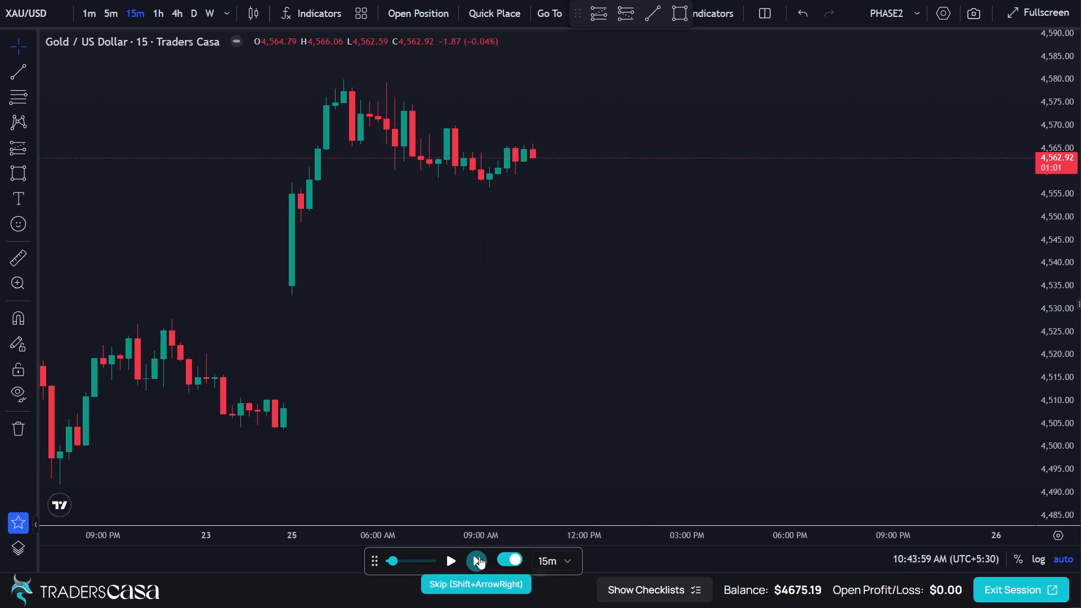
Raise the replay speed slightly and play the 15-minute XAU/USD replay forward, pausing it at about 12:30 PM on 25 May.
{"action": "left_click", "coordinate": [400, 559]}
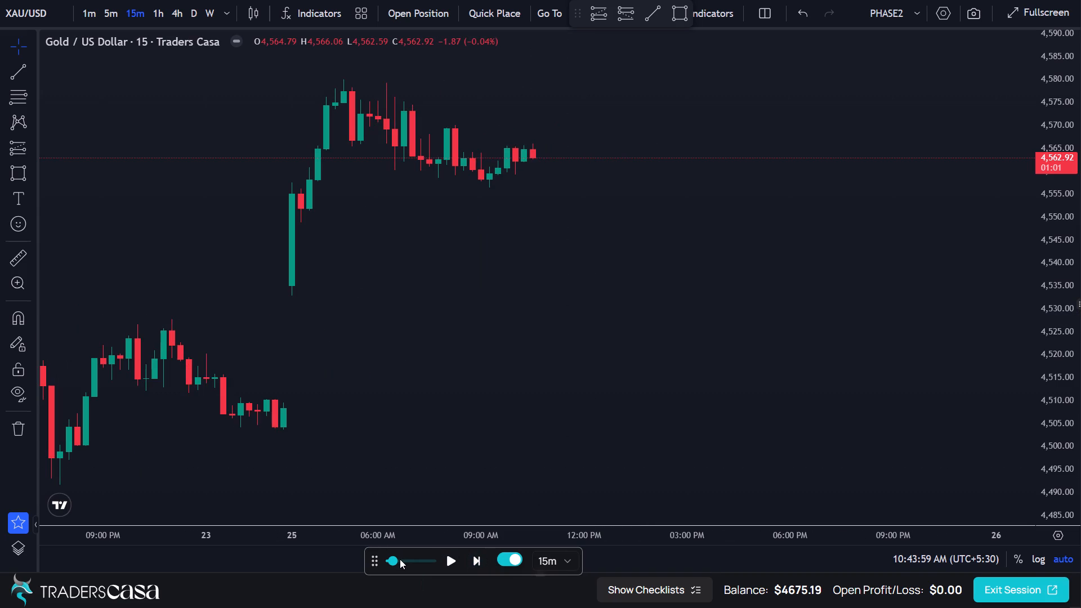
{"action": "left_click", "coordinate": [400, 561]}
{"action": "left_click", "coordinate": [446, 561]}
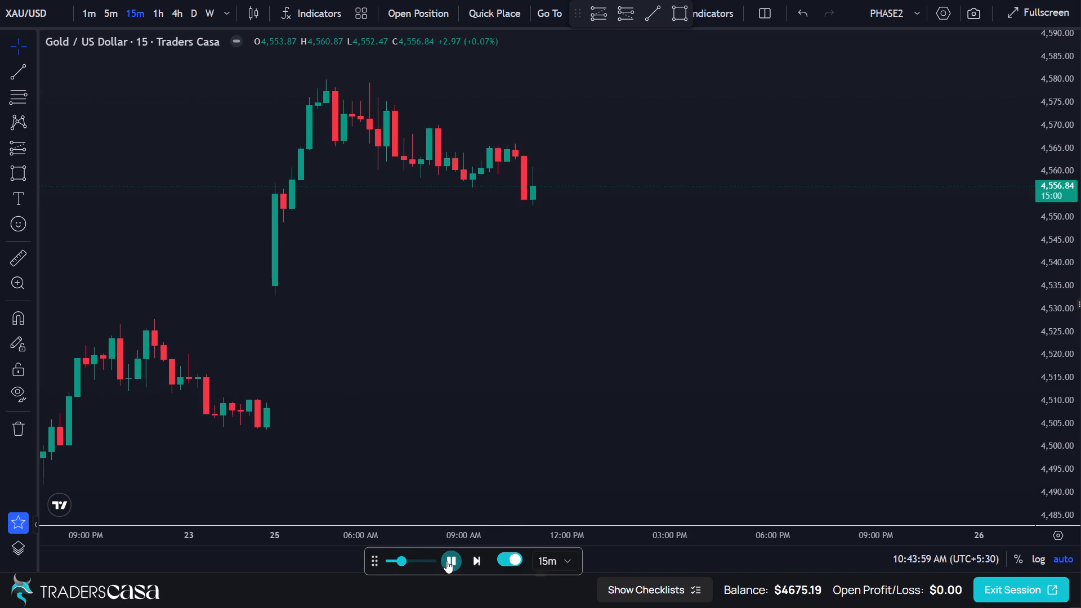
{"action": "left_click", "coordinate": [447, 561]}
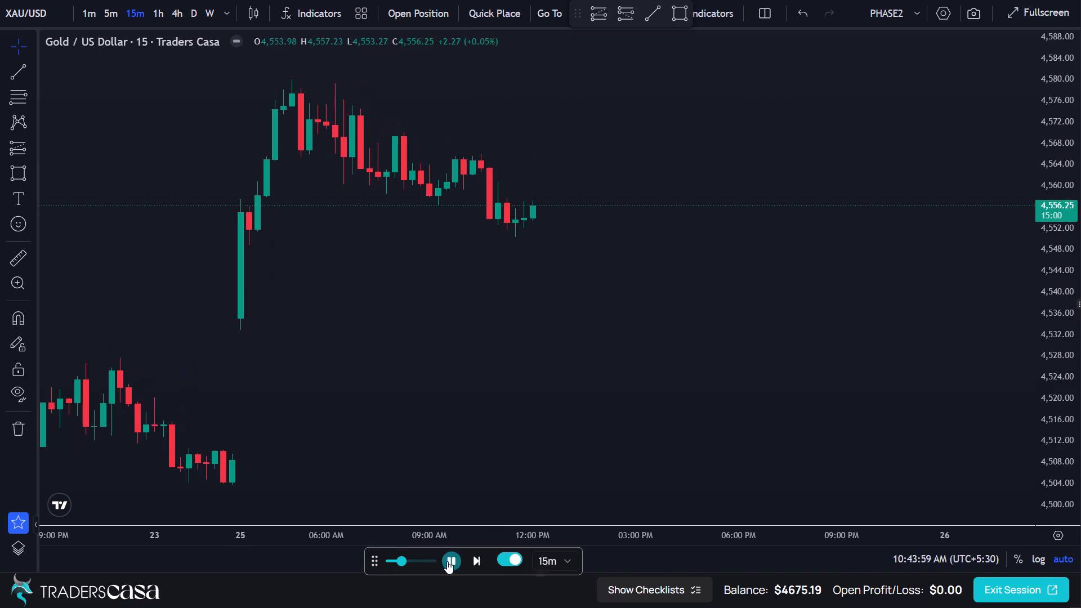
{"action": "scroll", "coordinate": [463, 305], "scroll_direction": "down", "scroll_amount": 1}
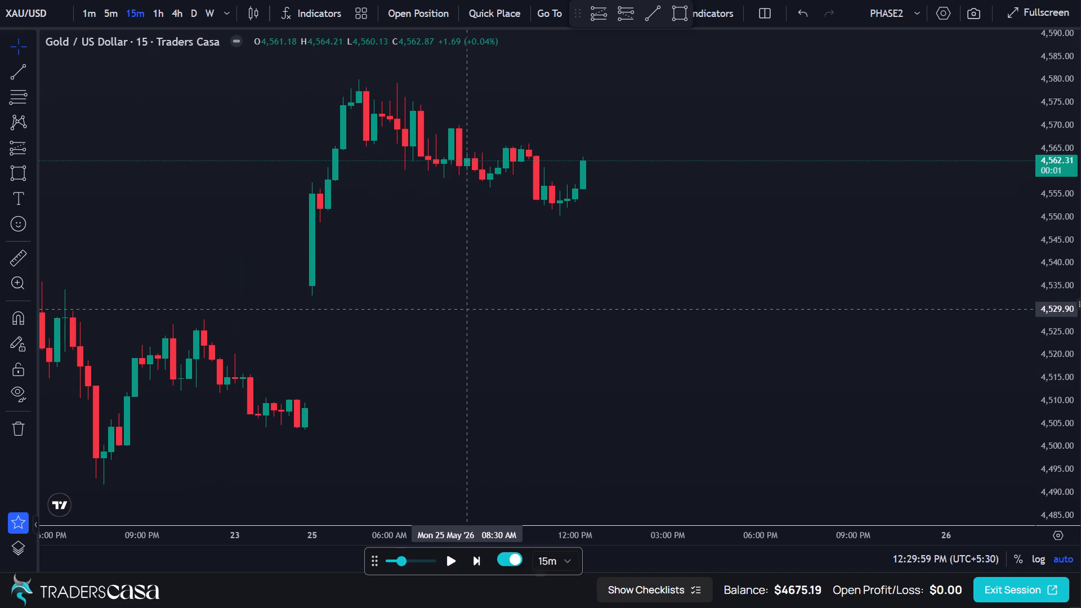
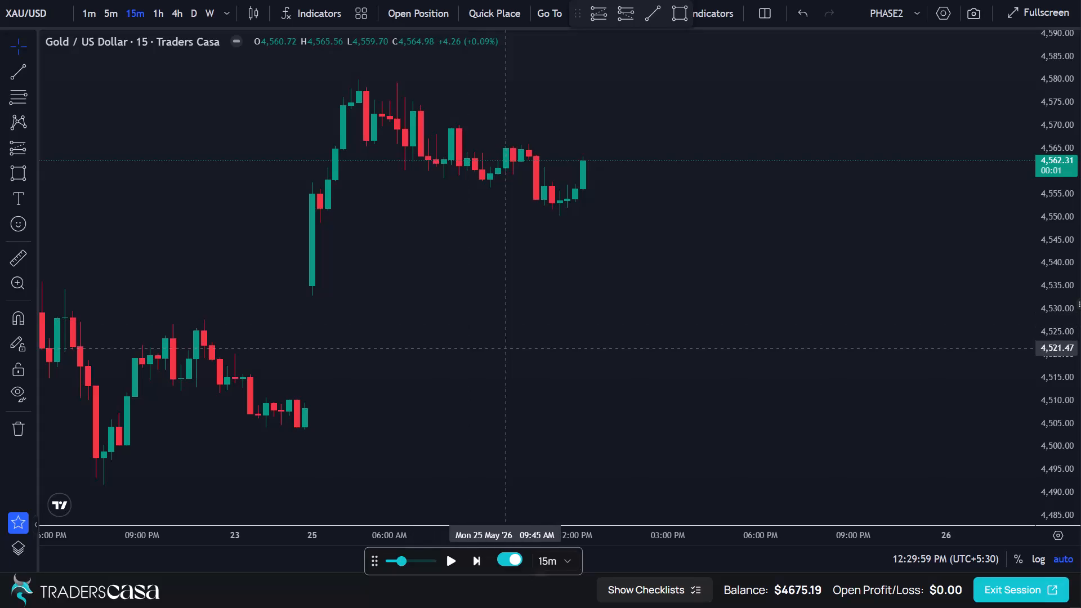
Examine the 25 May 15-minute XAU/USD candles against the preceding swings from 21 and 22 May.
{"action": "left_click_drag", "start_coordinate": [504, 348], "coordinate": [542, 356]}
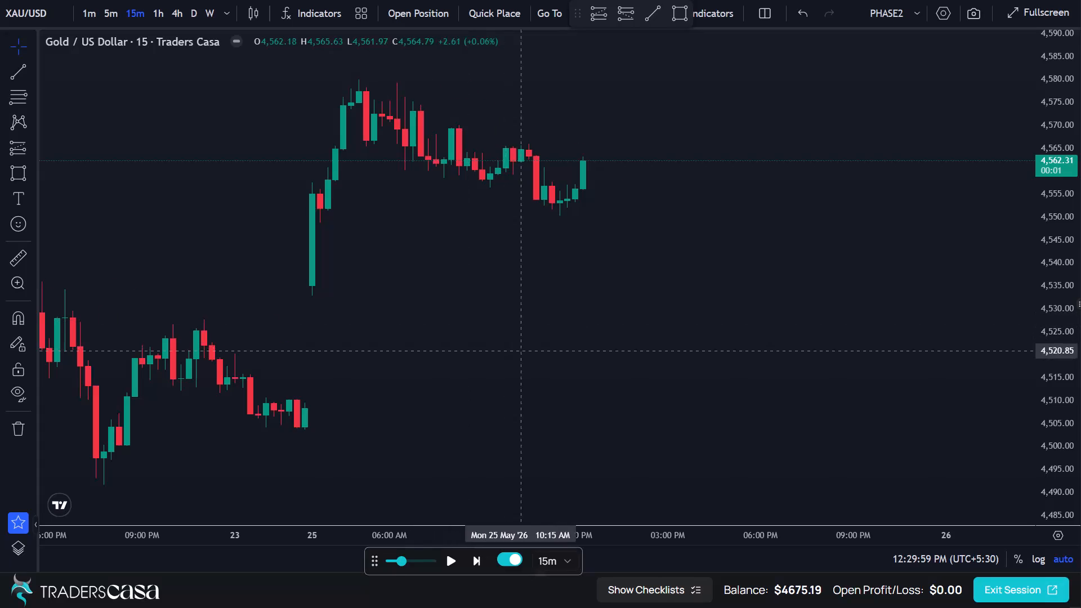
{"action": "left_click_drag", "start_coordinate": [542, 356], "coordinate": [837, 409]}
{"action": "left_click_drag", "start_coordinate": [694, 232], "coordinate": [505, 209]}
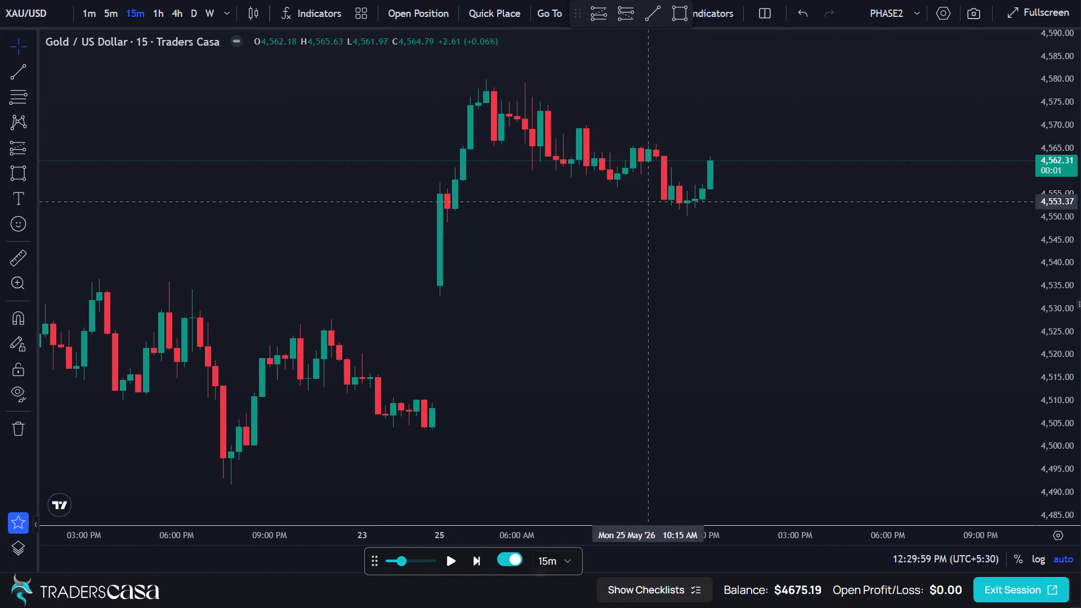
{"action": "scroll", "coordinate": [531, 273], "scroll_direction": "down", "scroll_amount": 13}
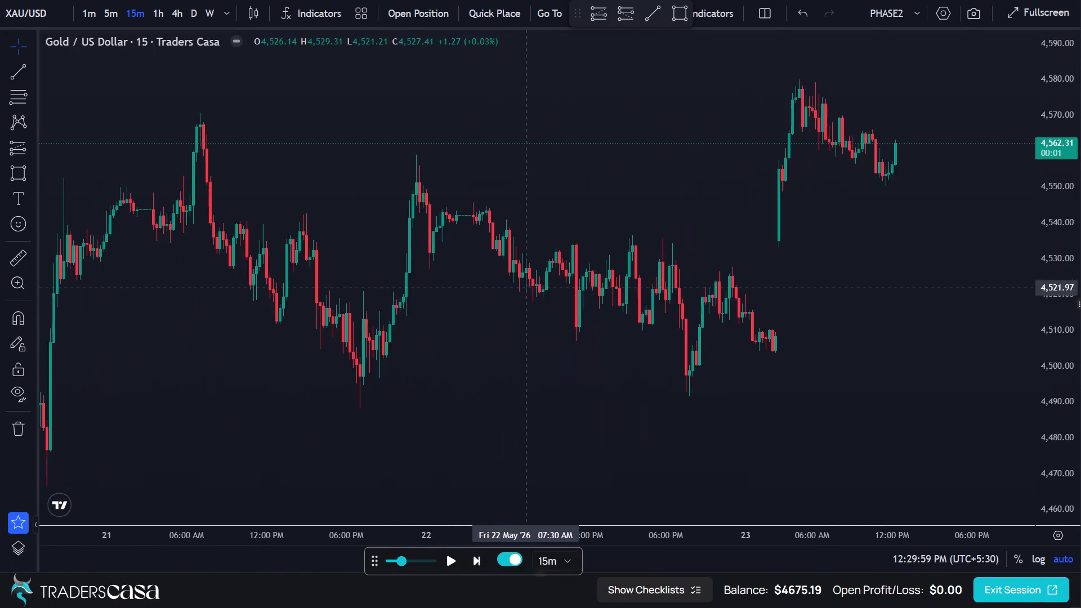
{"action": "scroll", "coordinate": [526, 288], "scroll_direction": "down", "scroll_amount": 3}
{"action": "scroll", "coordinate": [525, 288], "scroll_direction": "up", "scroll_amount": 2}
{"action": "scroll", "coordinate": [525, 288], "scroll_direction": "down", "scroll_amount": 11}
{"action": "scroll", "coordinate": [525, 288], "scroll_direction": "up", "scroll_amount": 1}
{"action": "scroll", "coordinate": [524, 289], "scroll_direction": "down", "scroll_amount": 3}
{"action": "scroll", "coordinate": [524, 290], "scroll_direction": "up", "scroll_amount": 1}
{"action": "scroll", "coordinate": [524, 290], "scroll_direction": "down", "scroll_amount": 5}
{"action": "scroll", "coordinate": [524, 290], "scroll_direction": "up", "scroll_amount": 7}
{"action": "scroll", "coordinate": [524, 290], "scroll_direction": "down", "scroll_amount": 2}
{"action": "scroll", "coordinate": [524, 290], "scroll_direction": "up", "scroll_amount": 1}
{"action": "scroll", "coordinate": [524, 290], "scroll_direction": "down", "scroll_amount": 1}
{"action": "scroll", "coordinate": [524, 290], "scroll_direction": "up", "scroll_amount": 20}
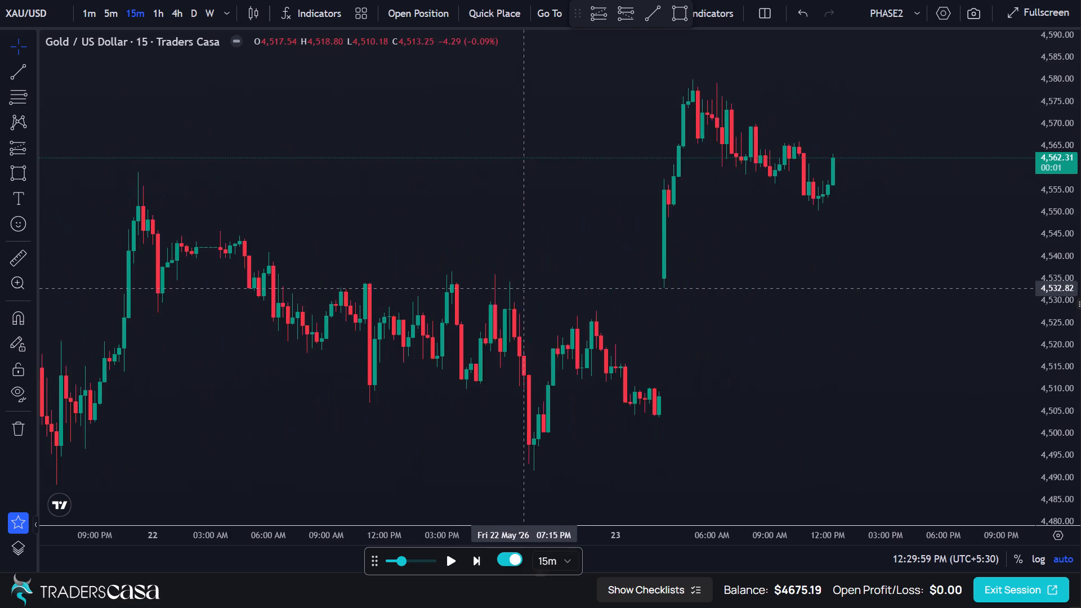
{"action": "scroll", "coordinate": [522, 288], "scroll_direction": "up", "scroll_amount": 4}
{"action": "scroll", "coordinate": [522, 288], "scroll_direction": "down", "scroll_amount": 2}
{"action": "scroll", "coordinate": [522, 288], "scroll_direction": "up", "scroll_amount": 3}
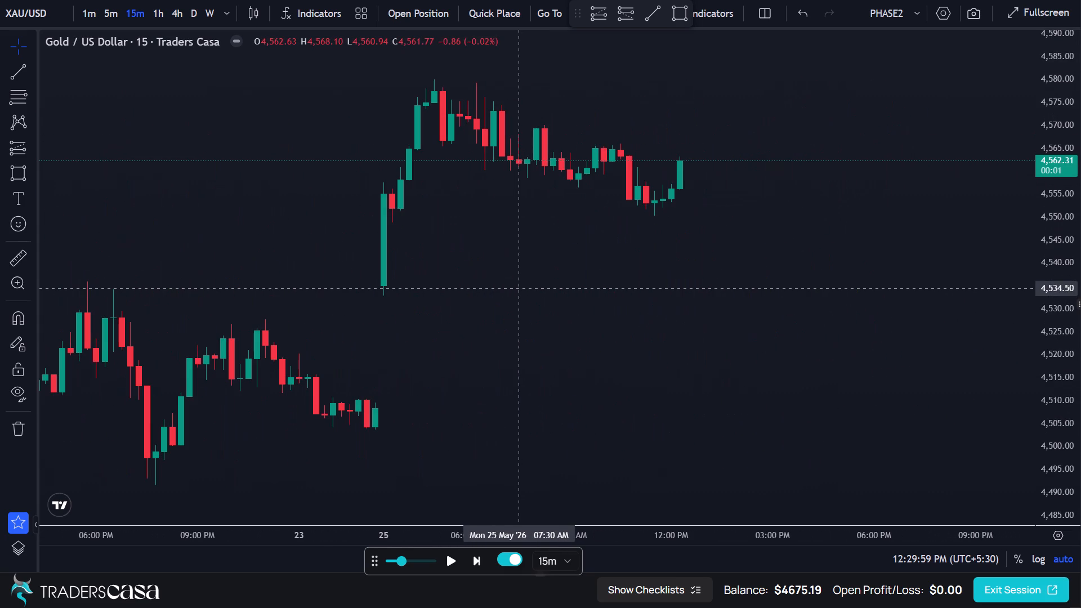
{"action": "left_click_drag", "start_coordinate": [479, 326], "coordinate": [413, 330]}
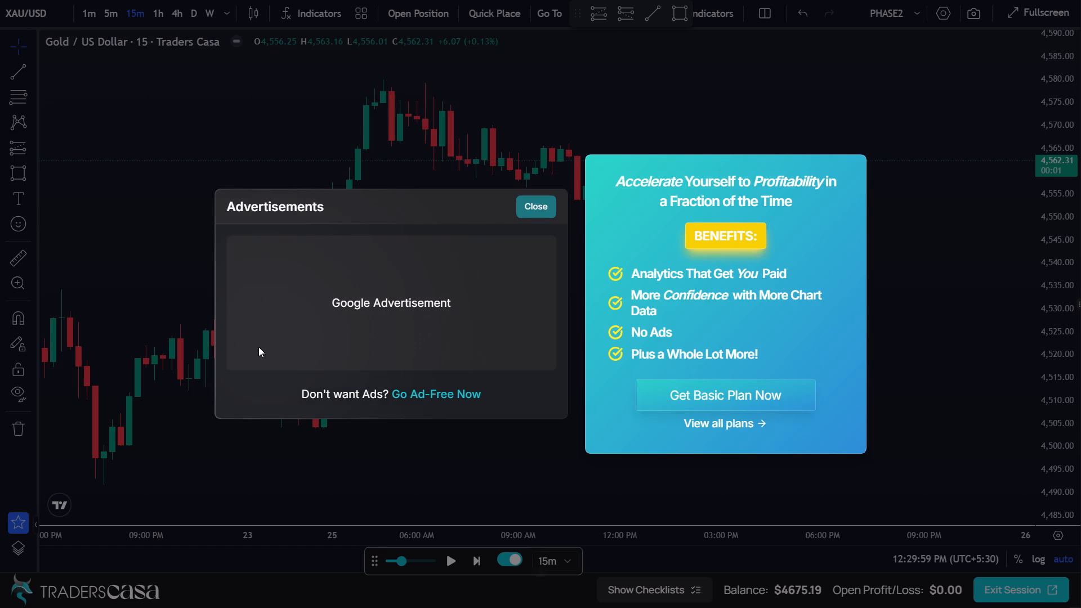
Dismiss the advertisement overlay covering the chart.
{"action": "left_click", "coordinate": [542, 205]}
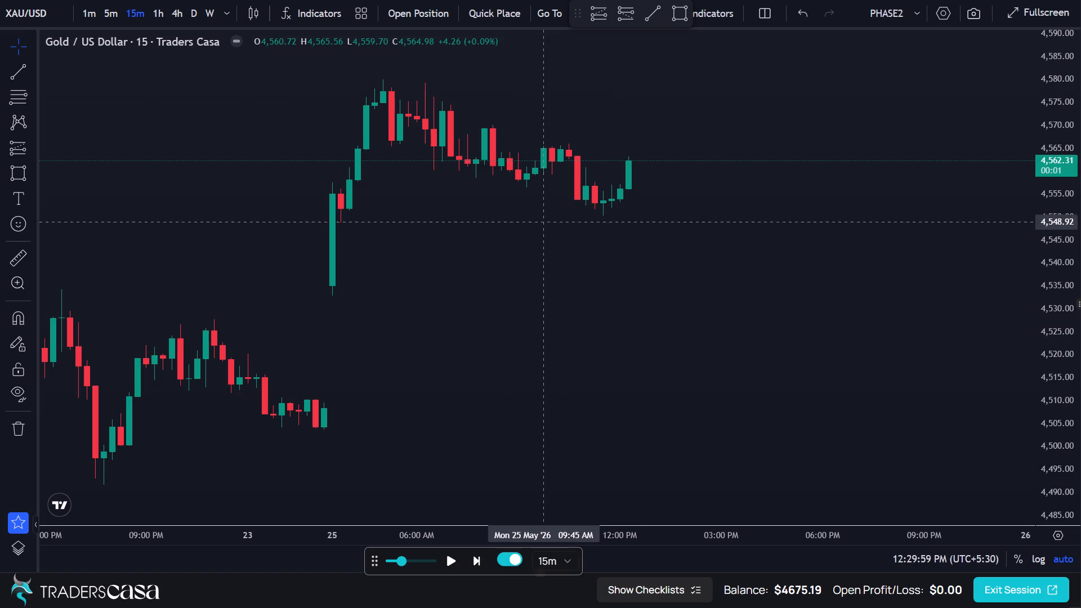
Focus on the 25 May 15-minute XAU/USD candles, leaving ample empty space after the latest one.
{"action": "scroll", "coordinate": [447, 243], "scroll_direction": "up", "scroll_amount": 1}
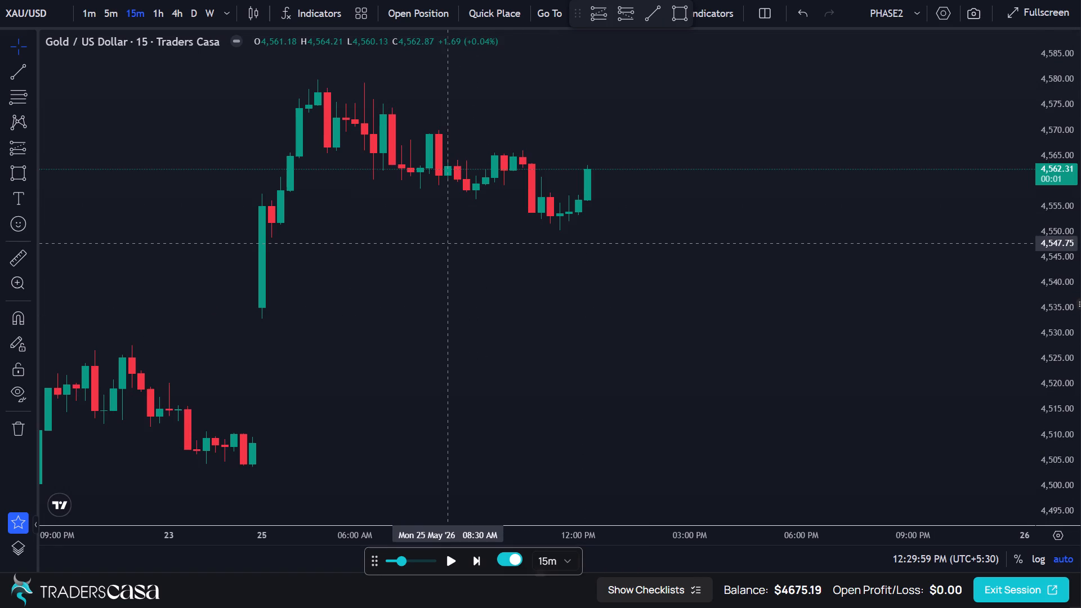
{"action": "left_click_drag", "start_coordinate": [447, 243], "coordinate": [277, 263]}
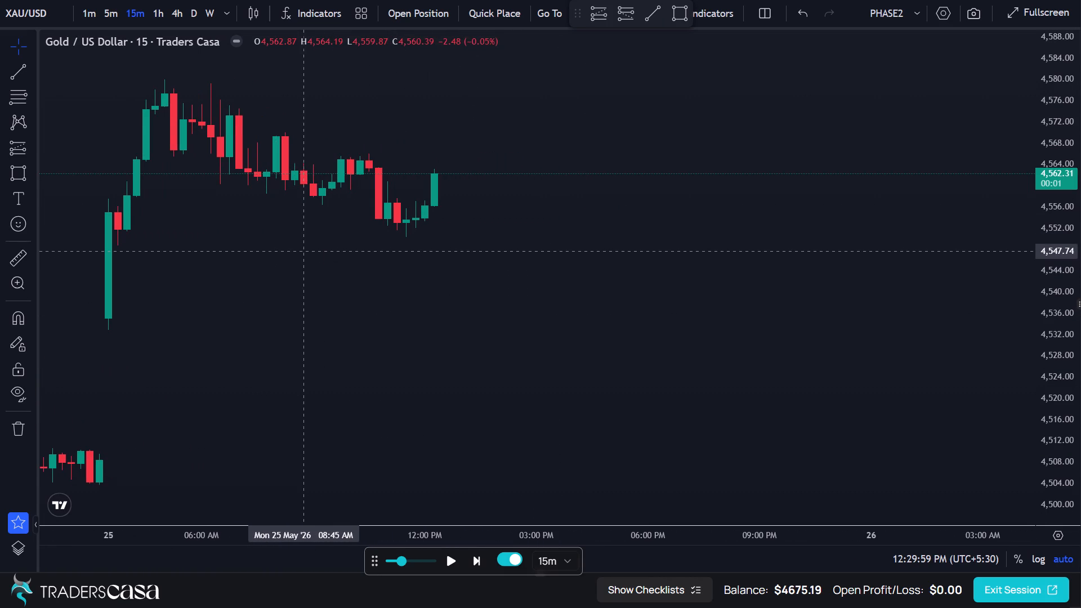
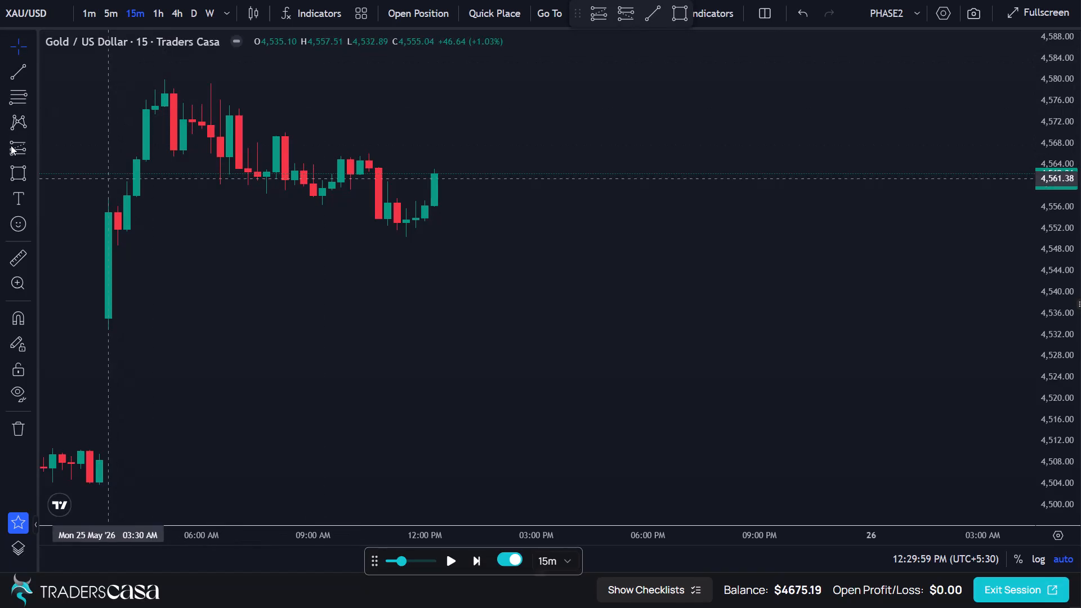
Draw a rectangle zone at the 25 May high, spanning about 4,579.5 to 4,574.5 from 05:00 AM to 02:45 PM.
{"action": "left_click", "coordinate": [12, 176]}
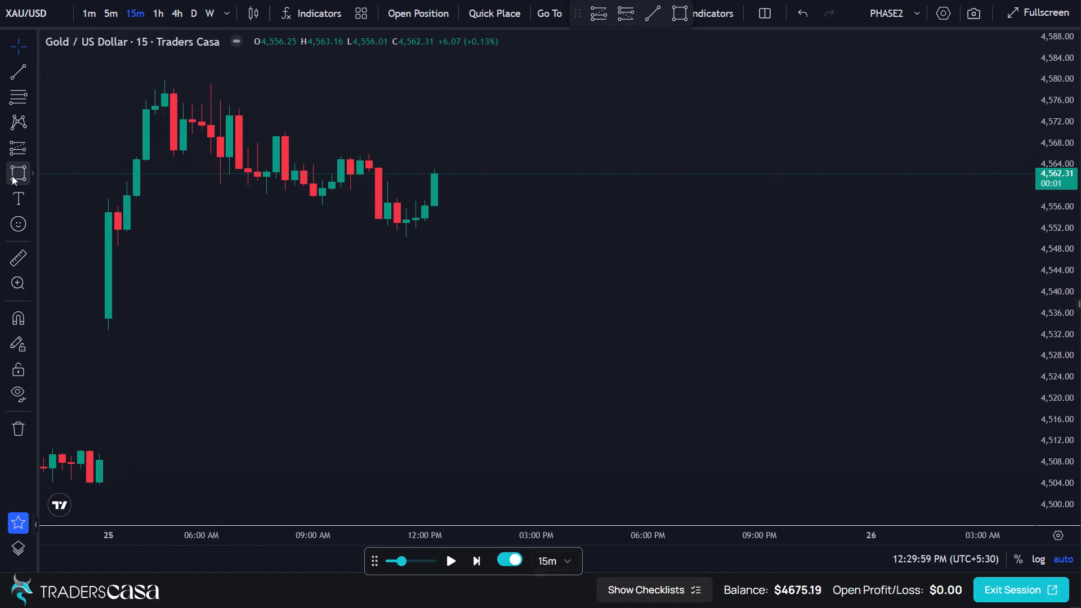
{"action": "left_click", "coordinate": [162, 82]}
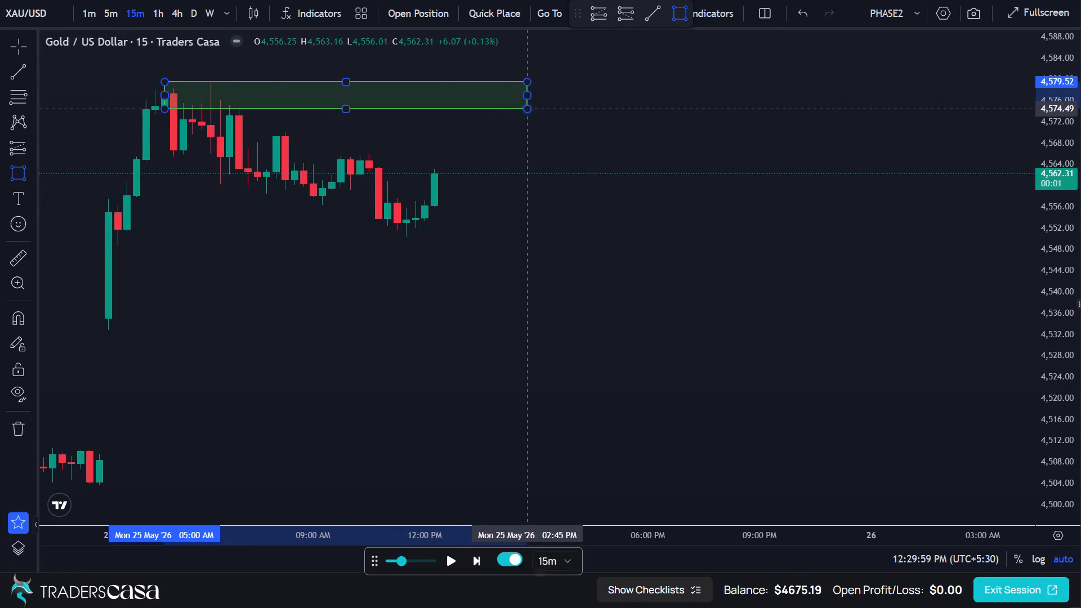
{"action": "left_click", "coordinate": [530, 109]}
{"action": "left_click", "coordinate": [485, 167]}
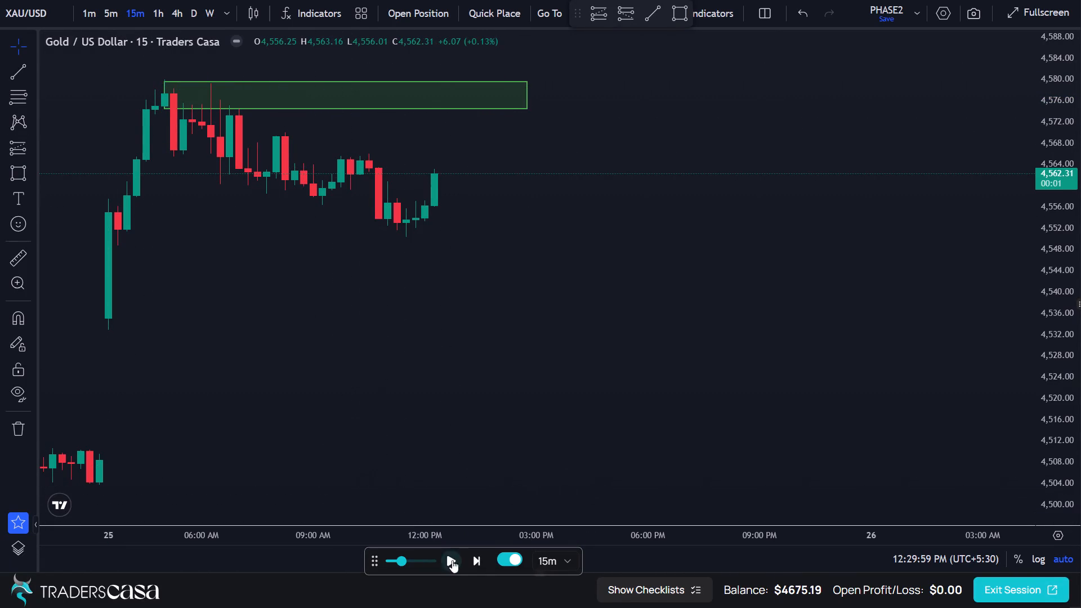
Advance the 15-minute replay to the 25 May 05:30 PM candle.
{"action": "left_click", "coordinate": [470, 560]}
{"action": "triple_click", "coordinate": [470, 560]}
{"action": "triple_click", "coordinate": [470, 560]}
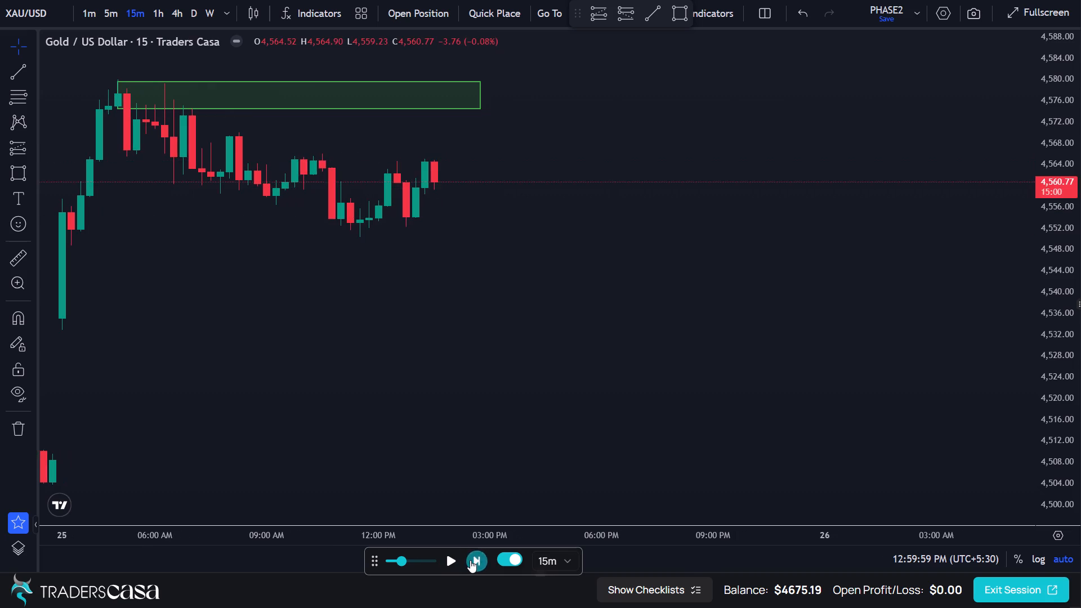
{"action": "triple_click", "coordinate": [470, 560]}
{"action": "double_click", "coordinate": [470, 560]}
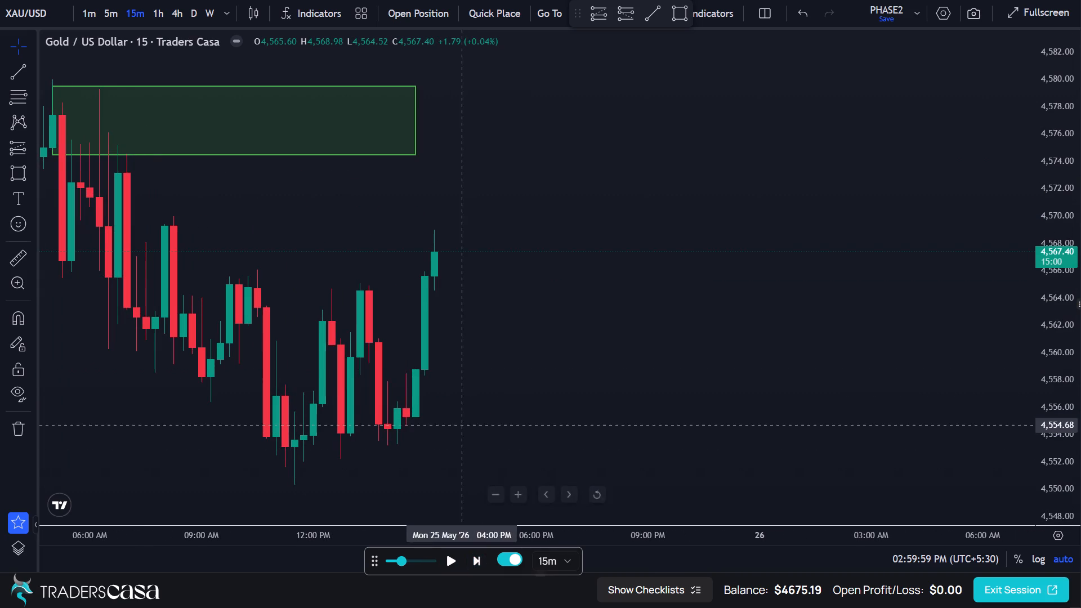
{"action": "left_click_drag", "start_coordinate": [464, 426], "coordinate": [710, 435]}
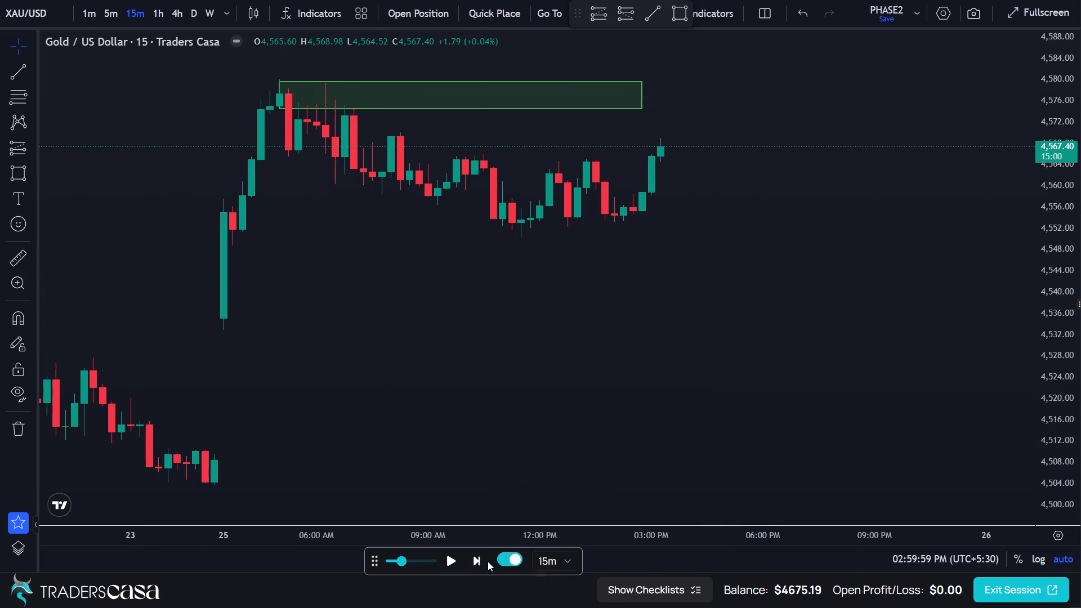
{"action": "triple_click", "coordinate": [472, 558]}
{"action": "triple_click", "coordinate": [472, 558]}
{"action": "triple_click", "coordinate": [472, 558]}
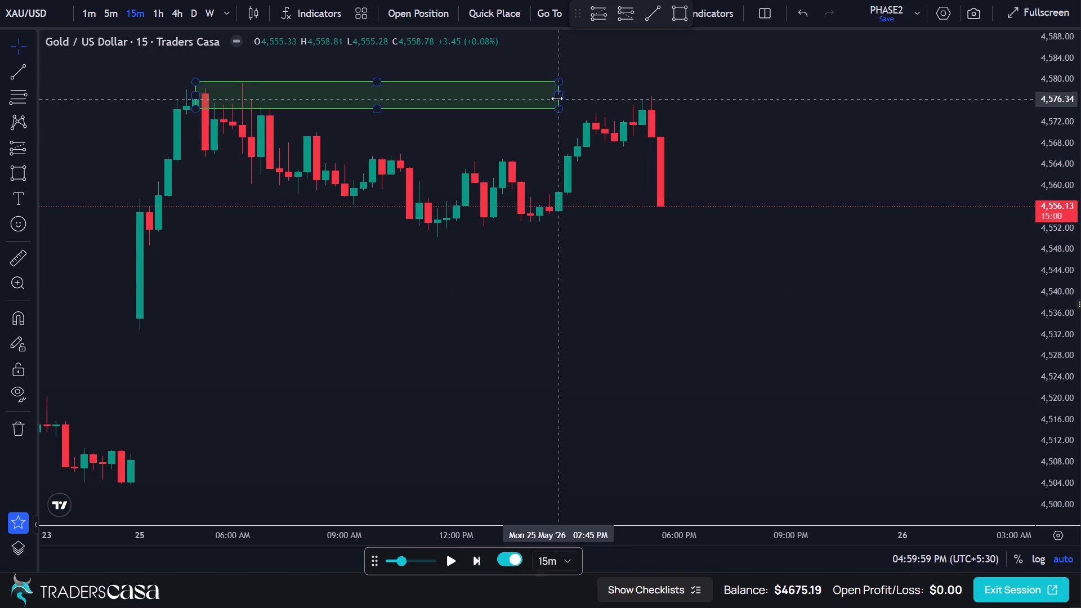
Extend the rectangle zone's end time to about 07:45 PM on 25 May.
{"action": "left_click_drag", "start_coordinate": [559, 98], "coordinate": [740, 97]}
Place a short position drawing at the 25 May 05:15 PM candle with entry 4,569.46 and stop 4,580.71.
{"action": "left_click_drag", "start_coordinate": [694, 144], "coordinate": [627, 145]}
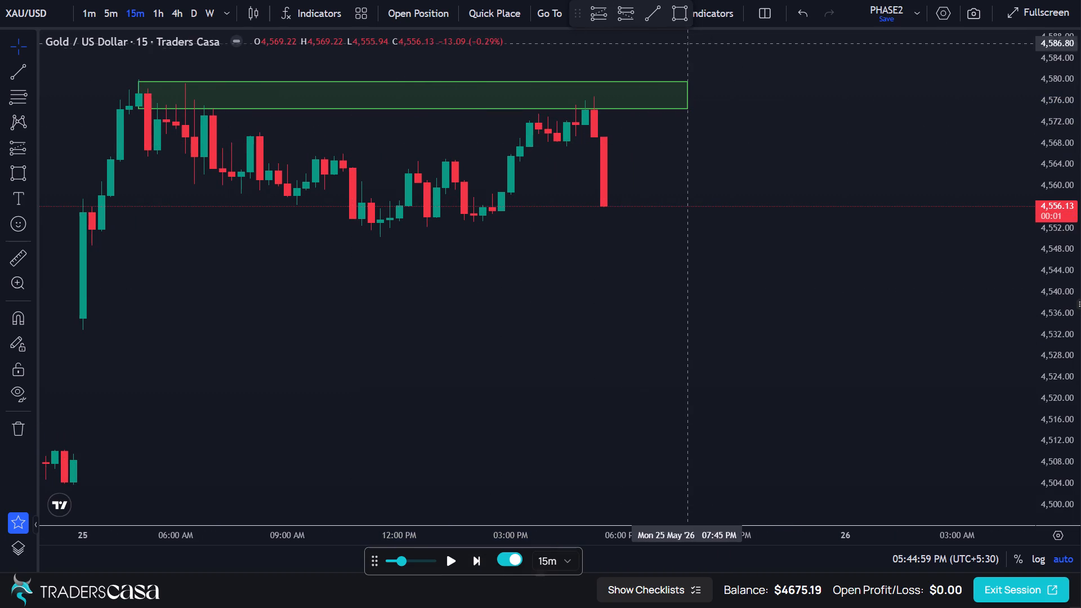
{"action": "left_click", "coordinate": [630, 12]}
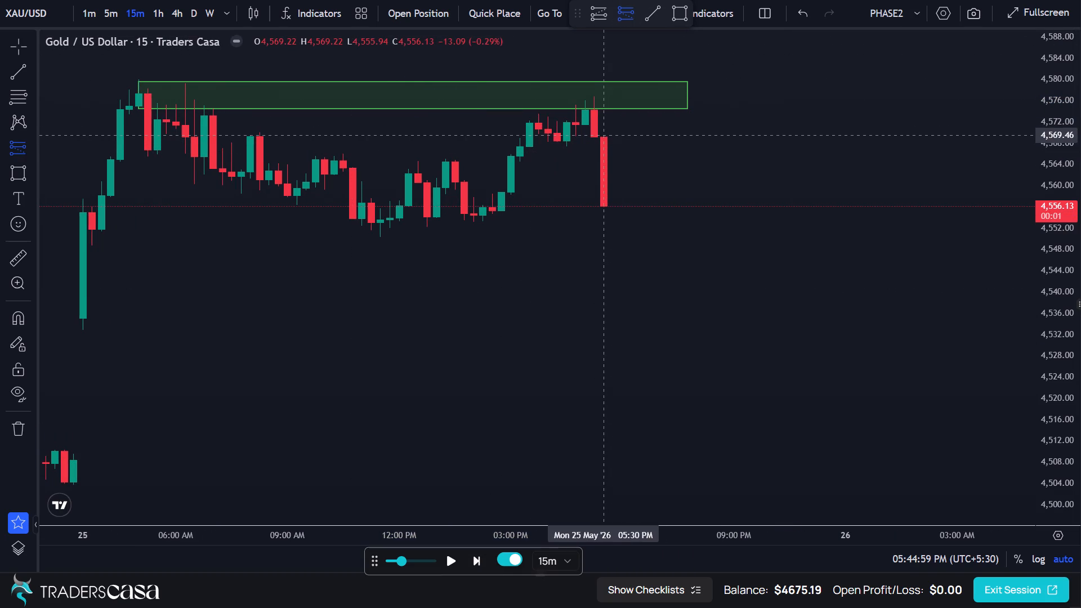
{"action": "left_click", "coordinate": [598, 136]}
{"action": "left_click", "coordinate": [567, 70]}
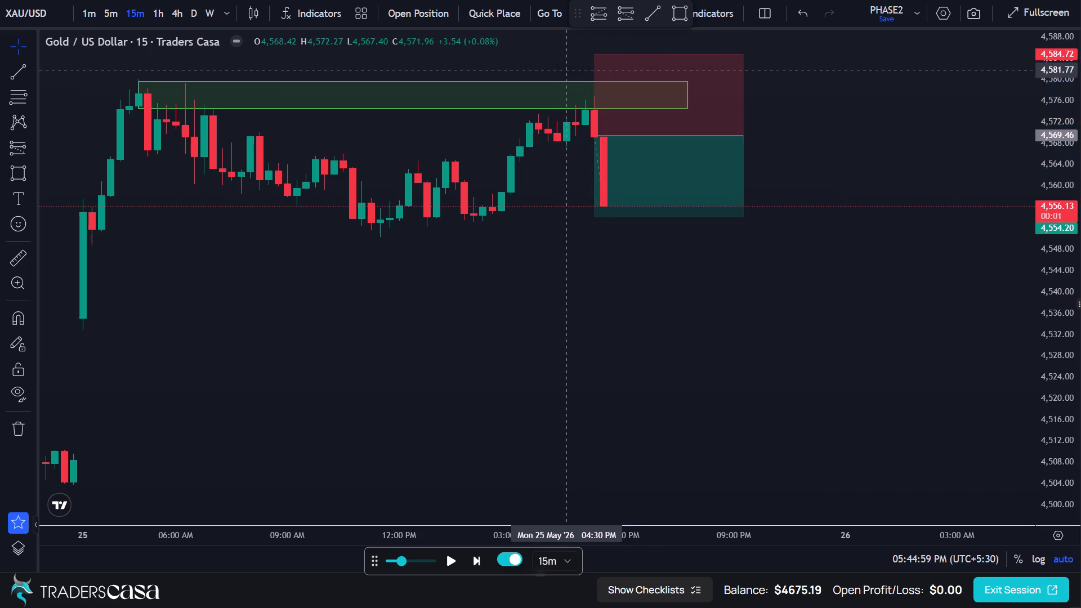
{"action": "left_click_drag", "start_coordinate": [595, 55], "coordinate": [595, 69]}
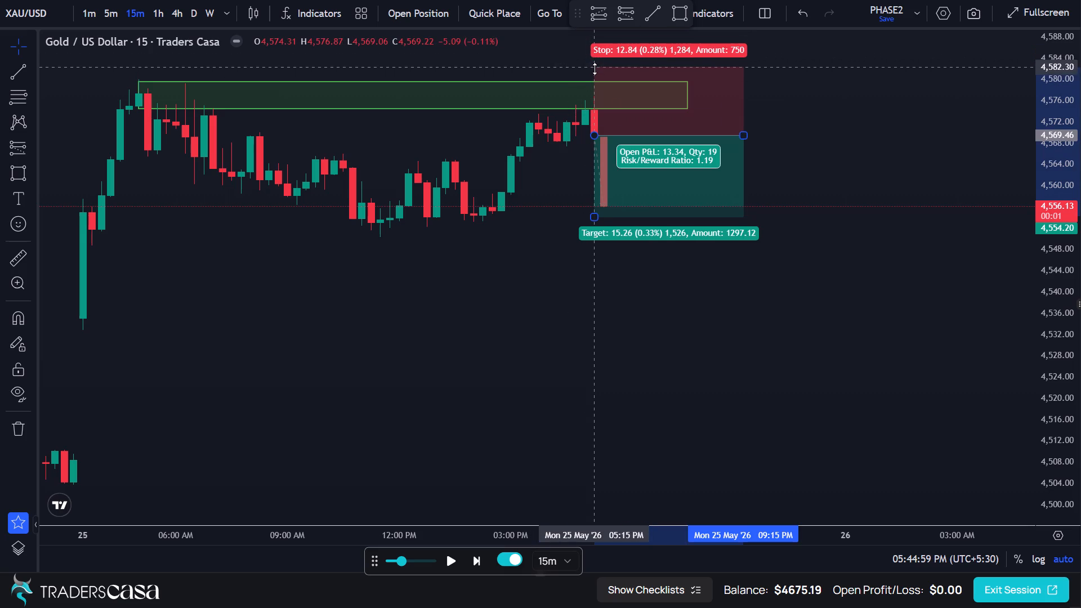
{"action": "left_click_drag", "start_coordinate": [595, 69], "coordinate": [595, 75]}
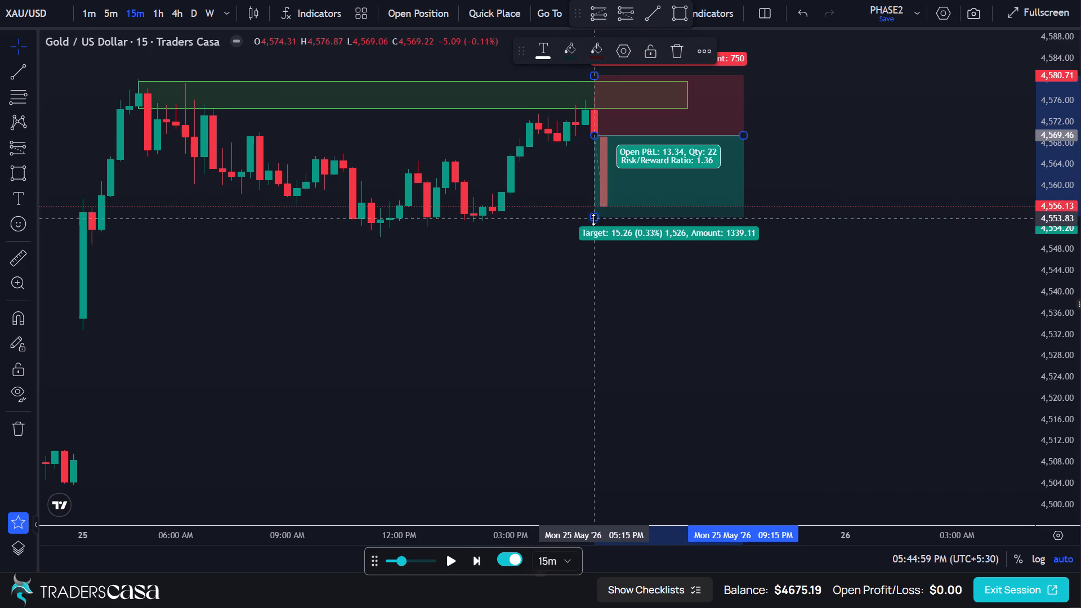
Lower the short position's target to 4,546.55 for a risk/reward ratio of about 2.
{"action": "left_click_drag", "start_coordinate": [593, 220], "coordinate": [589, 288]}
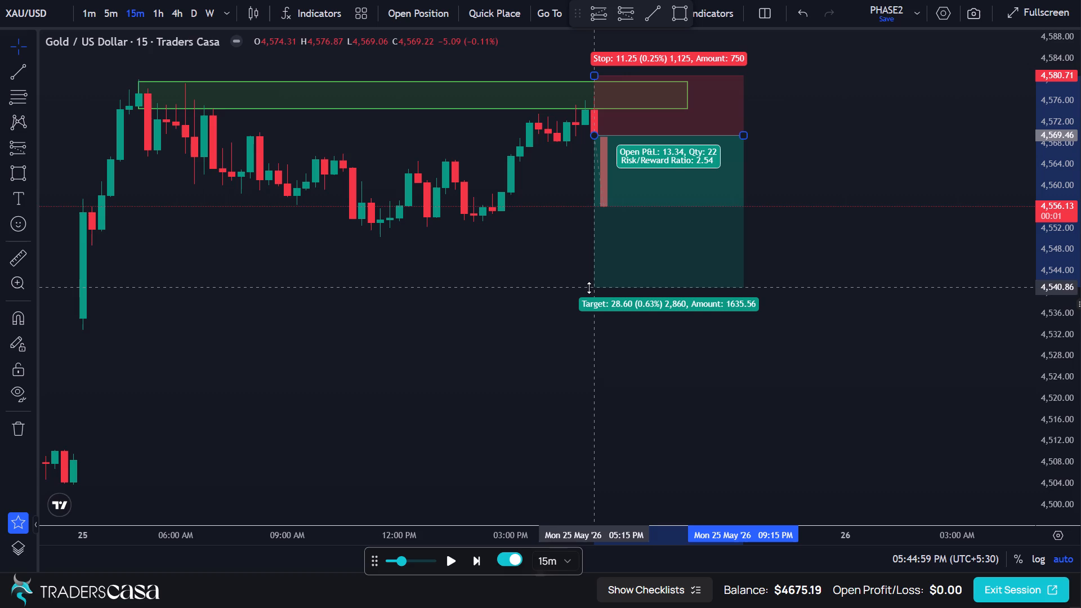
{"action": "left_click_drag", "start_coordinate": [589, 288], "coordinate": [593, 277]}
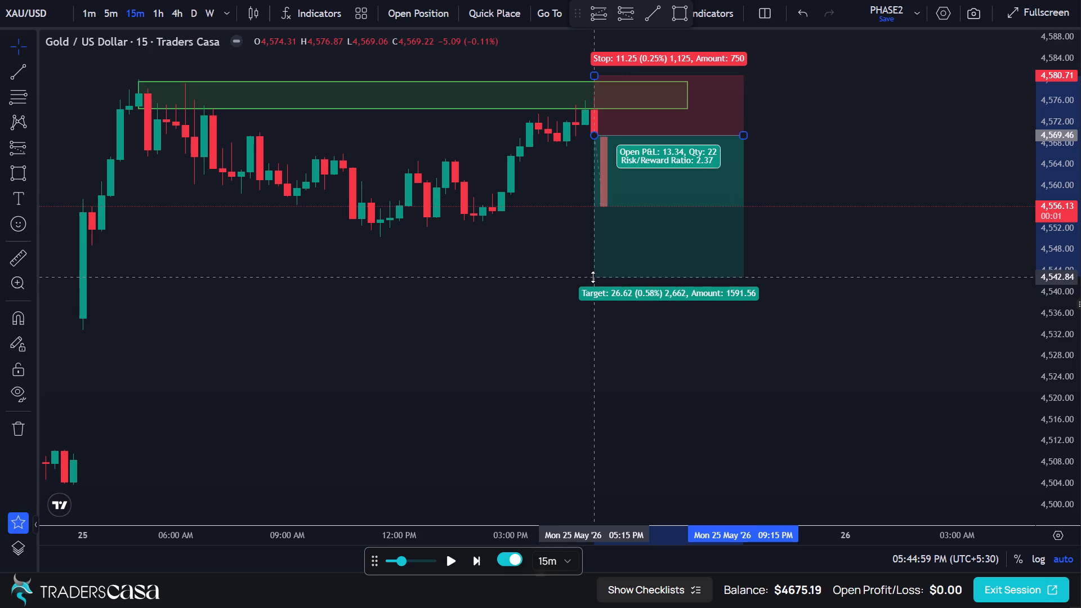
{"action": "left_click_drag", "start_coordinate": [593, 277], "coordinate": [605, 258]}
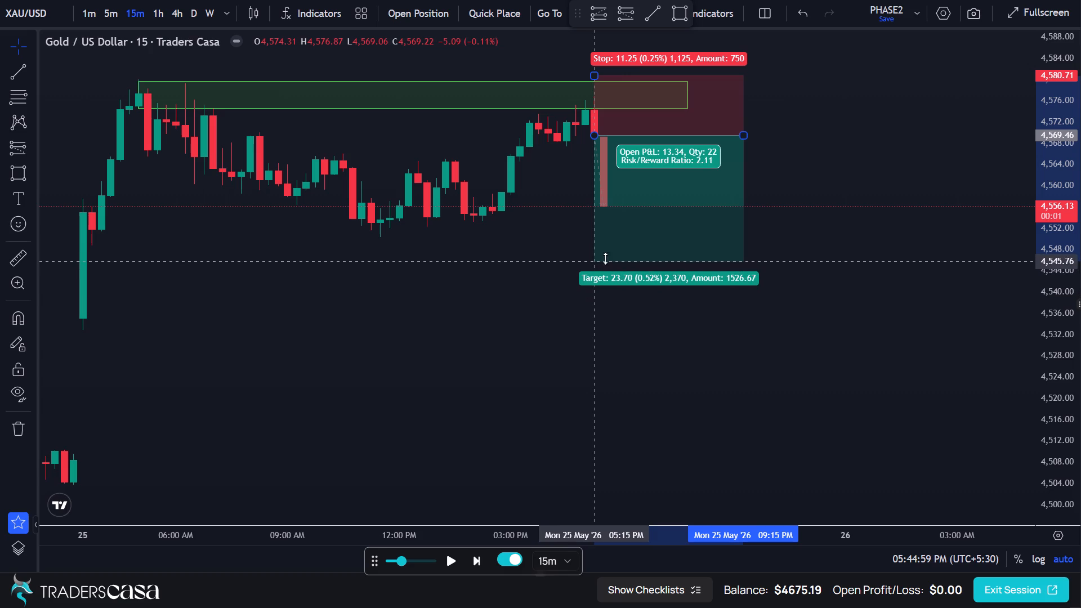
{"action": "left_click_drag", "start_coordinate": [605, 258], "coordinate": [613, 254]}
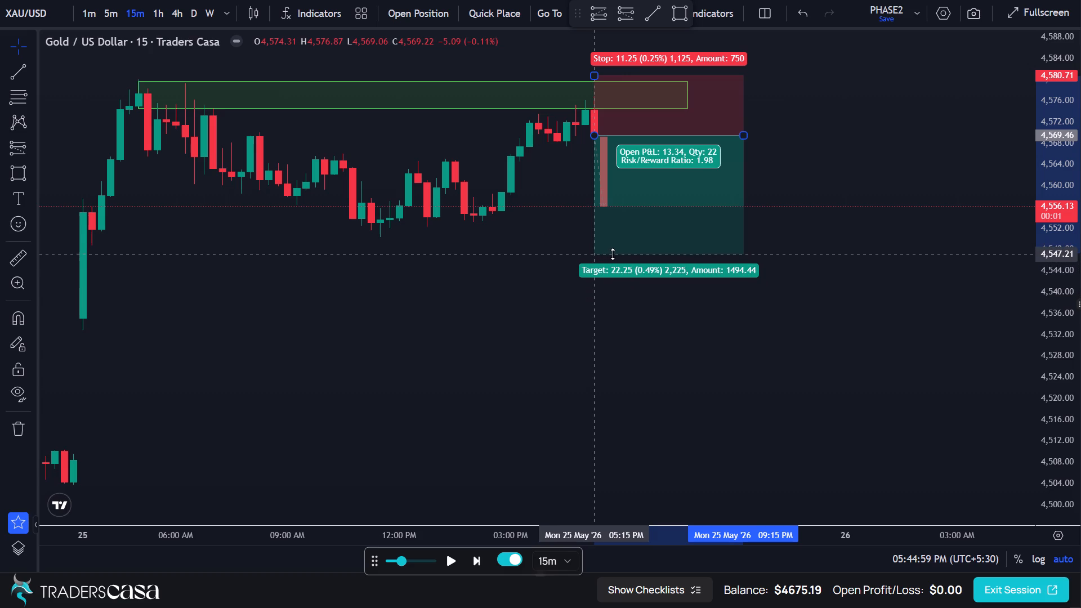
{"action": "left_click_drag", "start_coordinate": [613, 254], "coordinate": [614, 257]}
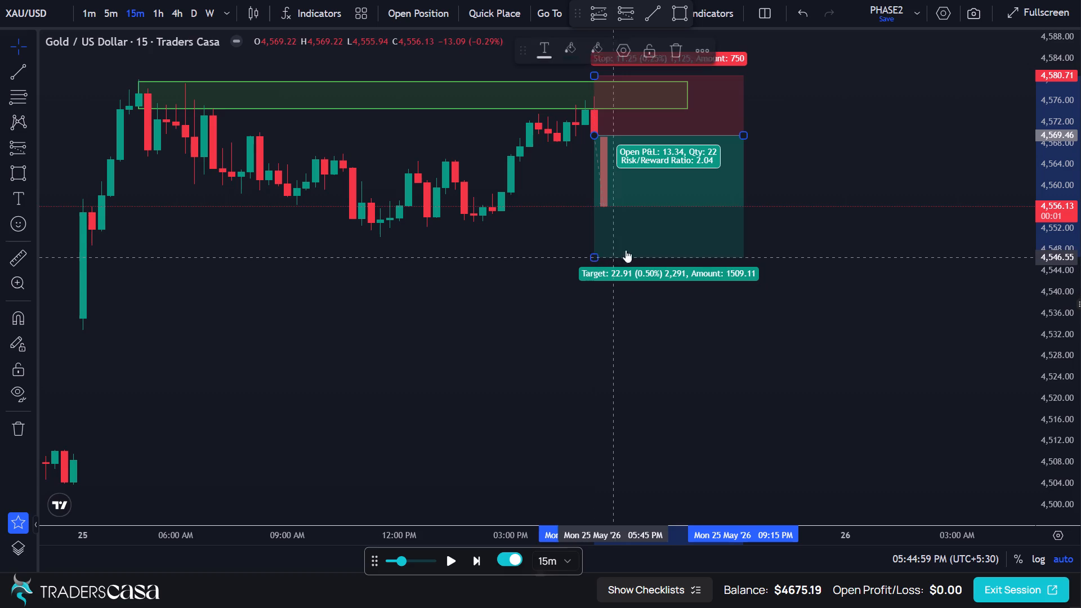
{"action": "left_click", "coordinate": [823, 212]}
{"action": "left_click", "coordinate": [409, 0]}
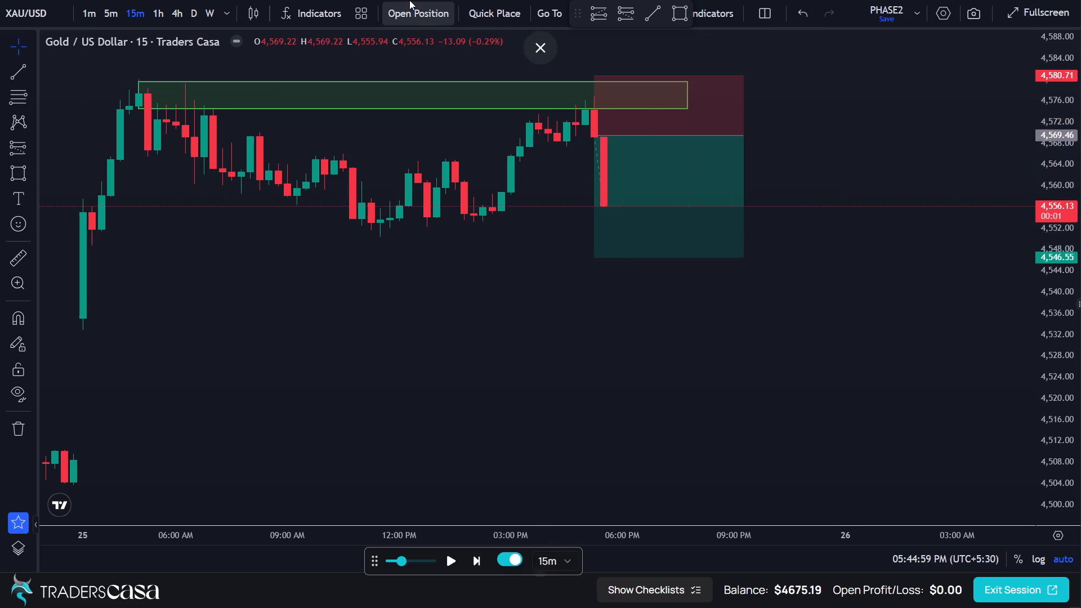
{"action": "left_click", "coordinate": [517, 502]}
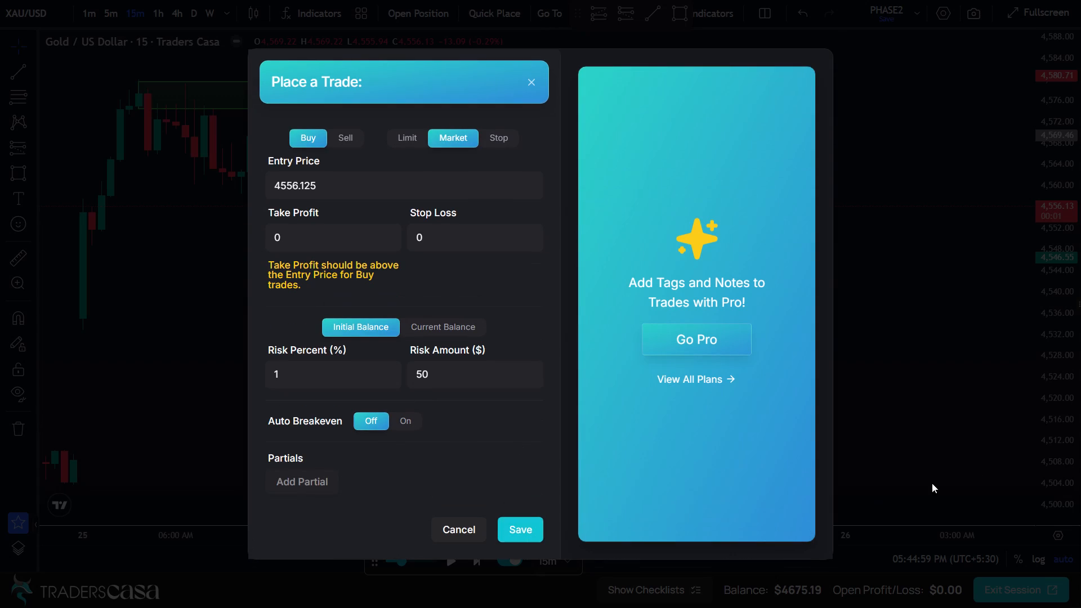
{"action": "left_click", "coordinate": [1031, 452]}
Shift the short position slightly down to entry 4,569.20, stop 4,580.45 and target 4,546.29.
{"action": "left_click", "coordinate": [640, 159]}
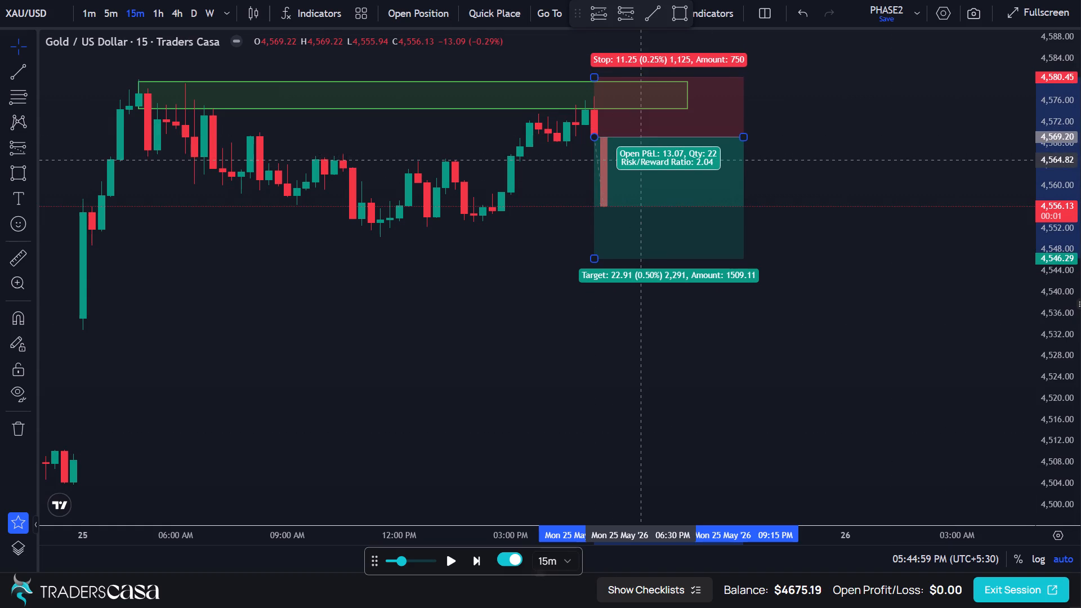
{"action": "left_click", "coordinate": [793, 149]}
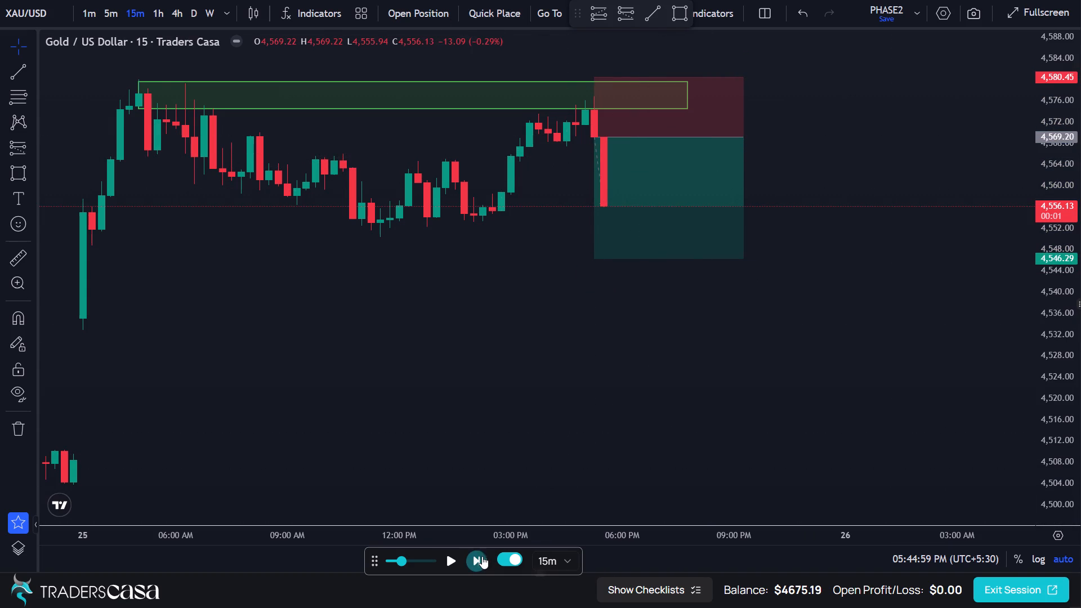
Advance the 15-minute replay to the 26 May 06:00 AM candle.
{"action": "left_click", "coordinate": [482, 557]}
{"action": "left_click", "coordinate": [482, 557]}
{"action": "left_click", "coordinate": [482, 557]}
{"action": "double_click", "coordinate": [482, 557]}
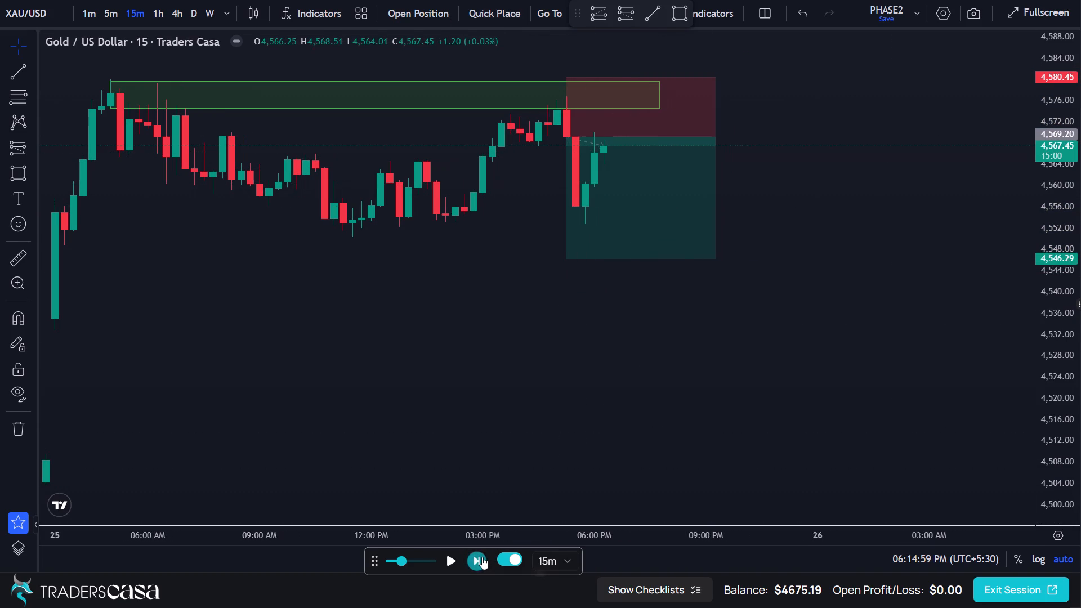
{"action": "left_click", "coordinate": [482, 557]}
{"action": "triple_click", "coordinate": [482, 557]}
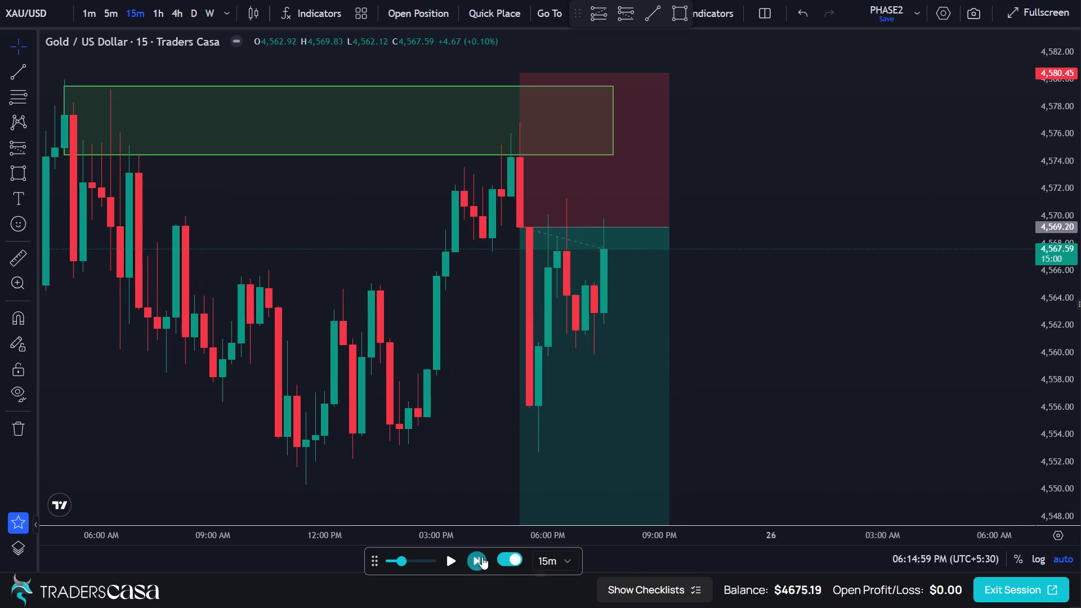
{"action": "triple_click", "coordinate": [482, 557]}
{"action": "triple_click", "coordinate": [482, 557]}
{"action": "triple_click", "coordinate": [482, 557]}
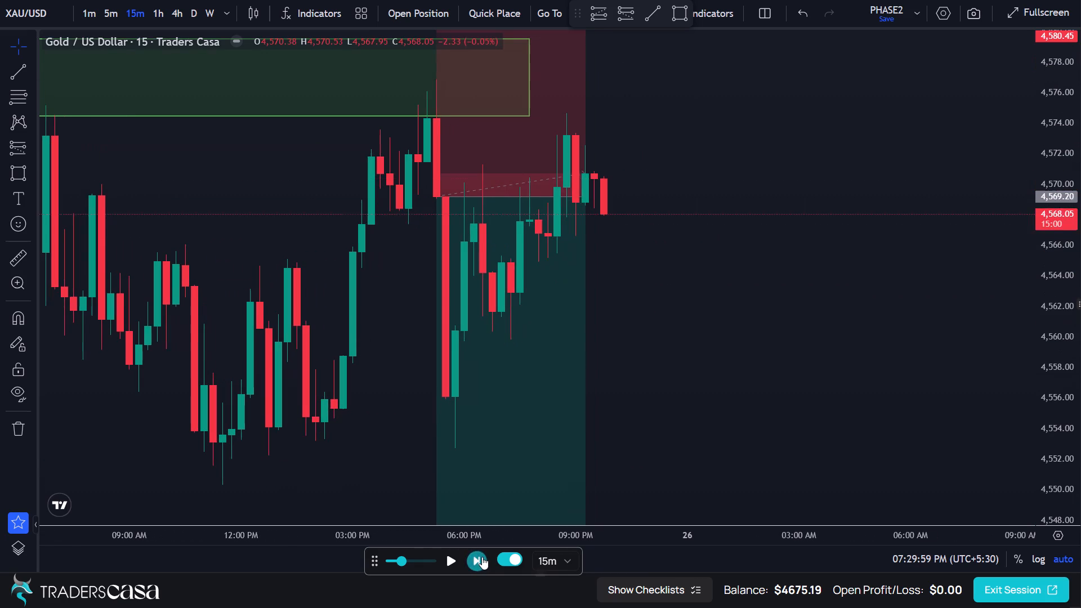
{"action": "triple_click", "coordinate": [482, 557]}
{"action": "triple_click", "coordinate": [482, 557]}
{"action": "triple_click", "coordinate": [482, 557]}
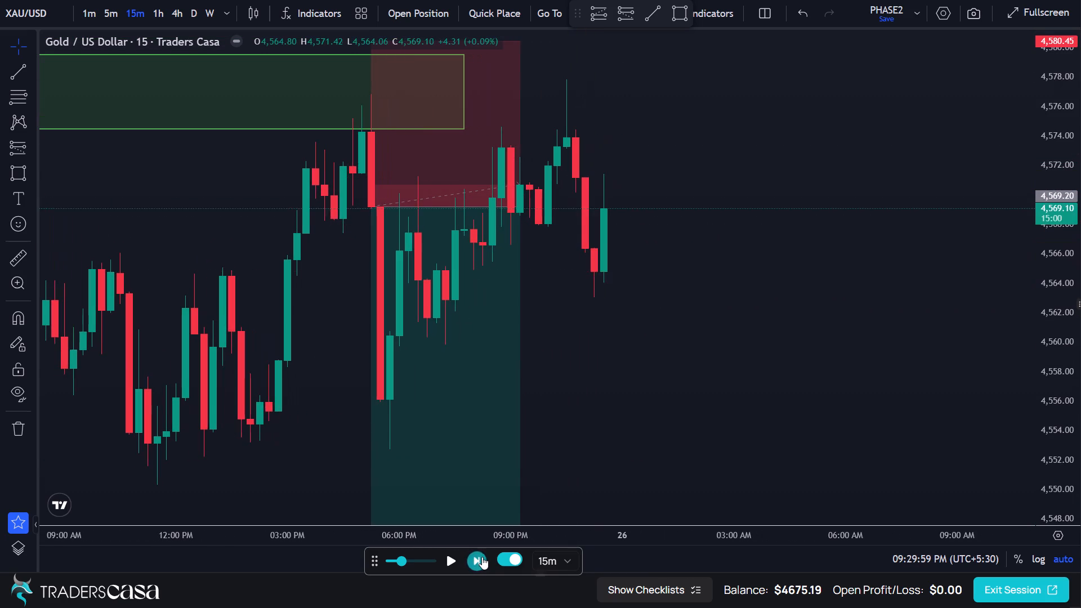
{"action": "triple_click", "coordinate": [482, 557]}
{"action": "triple_click", "coordinate": [482, 557]}
{"action": "triple_click", "coordinate": [482, 557]}
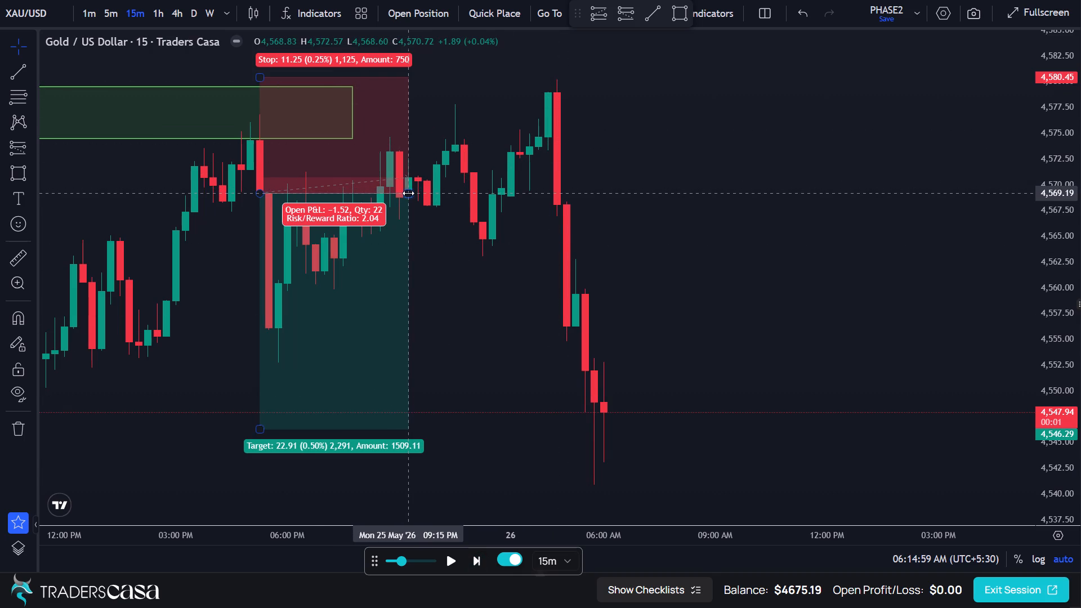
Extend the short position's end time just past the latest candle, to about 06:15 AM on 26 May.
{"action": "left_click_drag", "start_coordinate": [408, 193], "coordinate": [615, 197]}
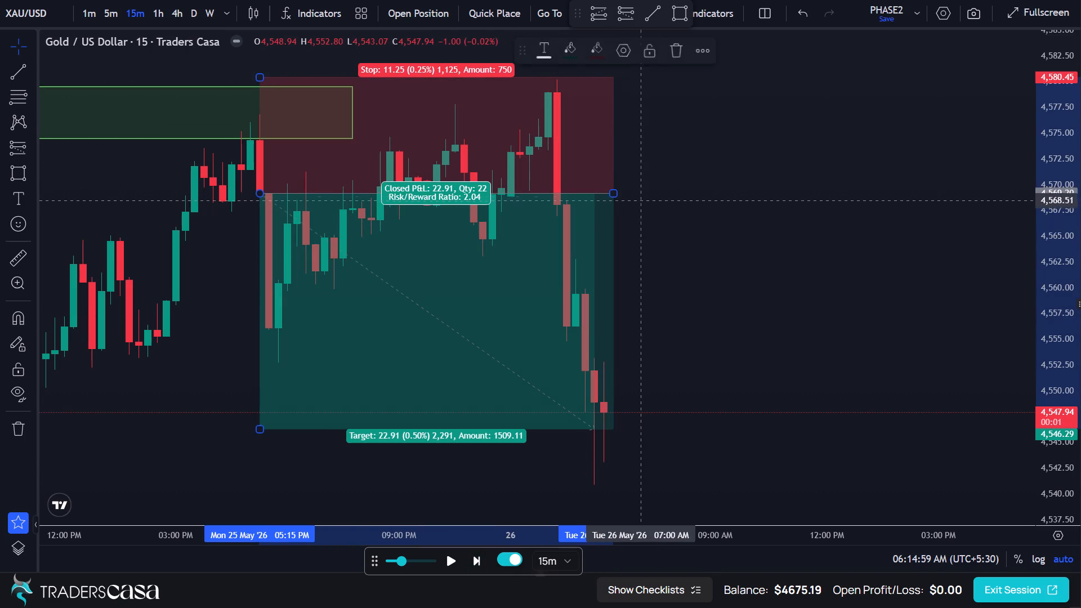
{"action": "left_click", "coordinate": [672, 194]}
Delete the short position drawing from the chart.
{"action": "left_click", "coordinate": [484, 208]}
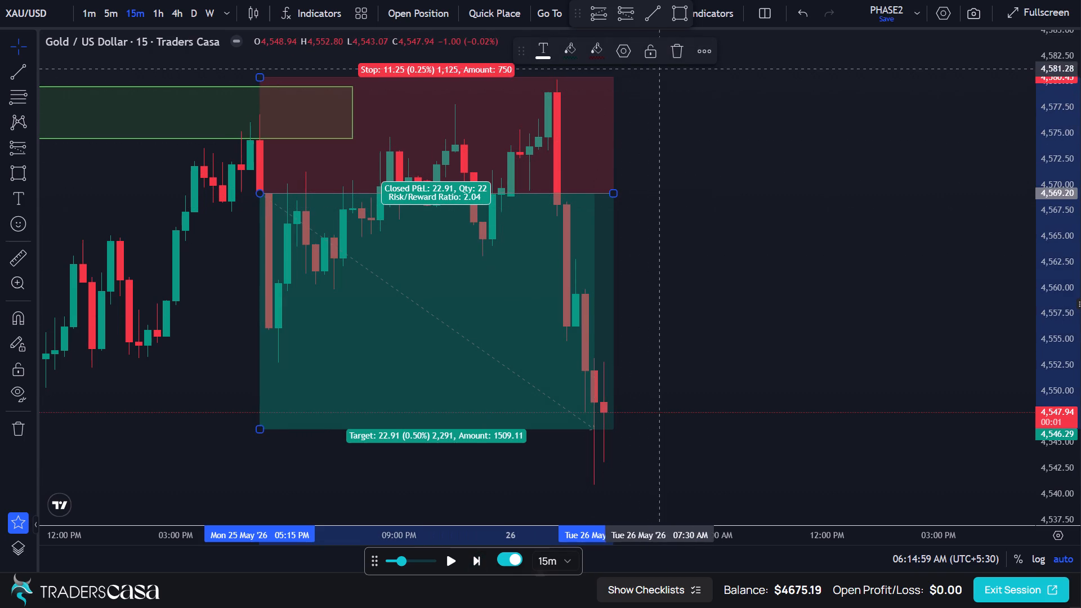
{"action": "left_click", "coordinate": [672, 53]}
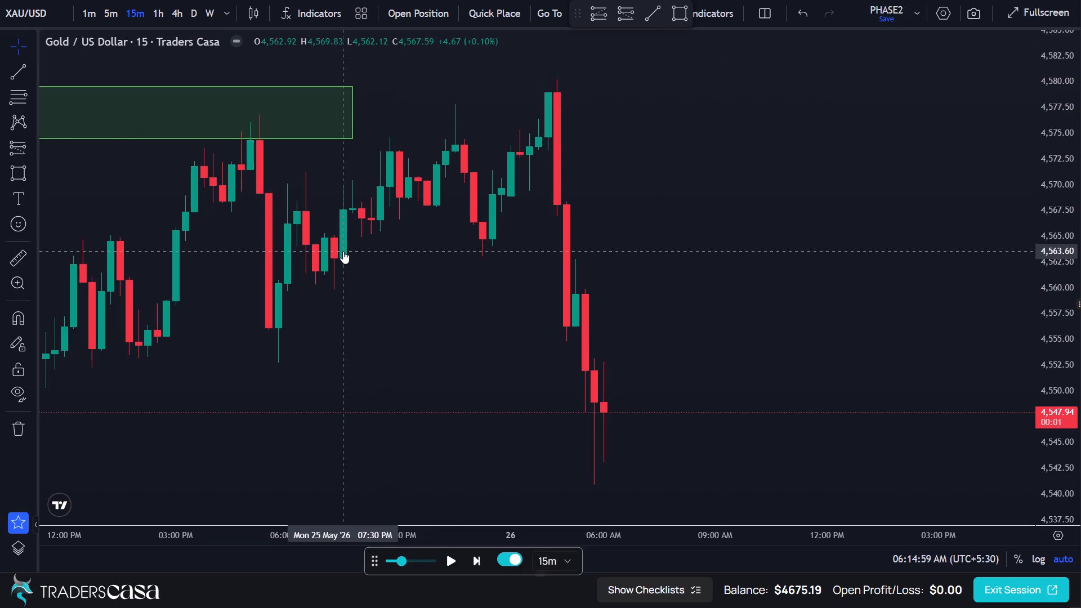
Draw a rectangle zone at the 26 May high, about 4,579.2 to 4,573.3, from 04:30 AM to about 08:00 AM.
{"action": "scroll", "coordinate": [477, 205], "scroll_direction": "down", "scroll_amount": 2}
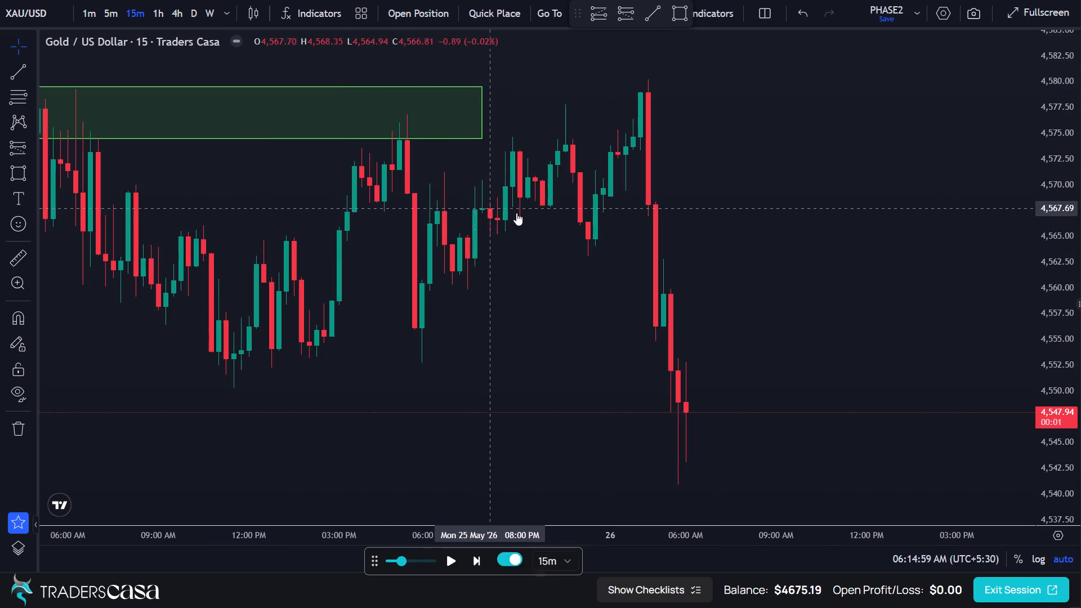
{"action": "scroll", "coordinate": [517, 213], "scroll_direction": "up", "scroll_amount": 5}
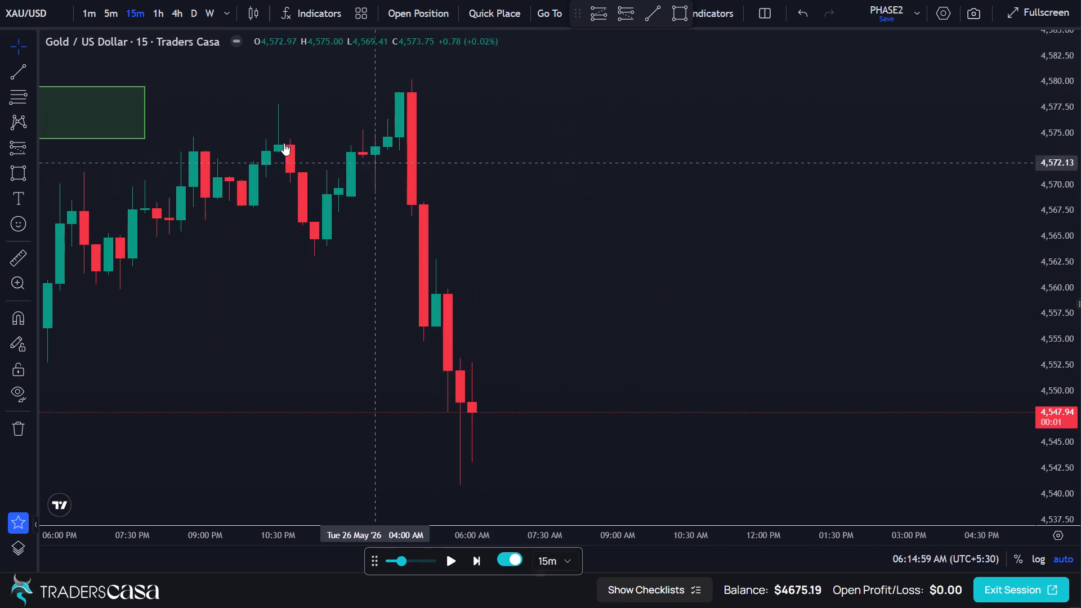
{"action": "left_click", "coordinate": [21, 169]}
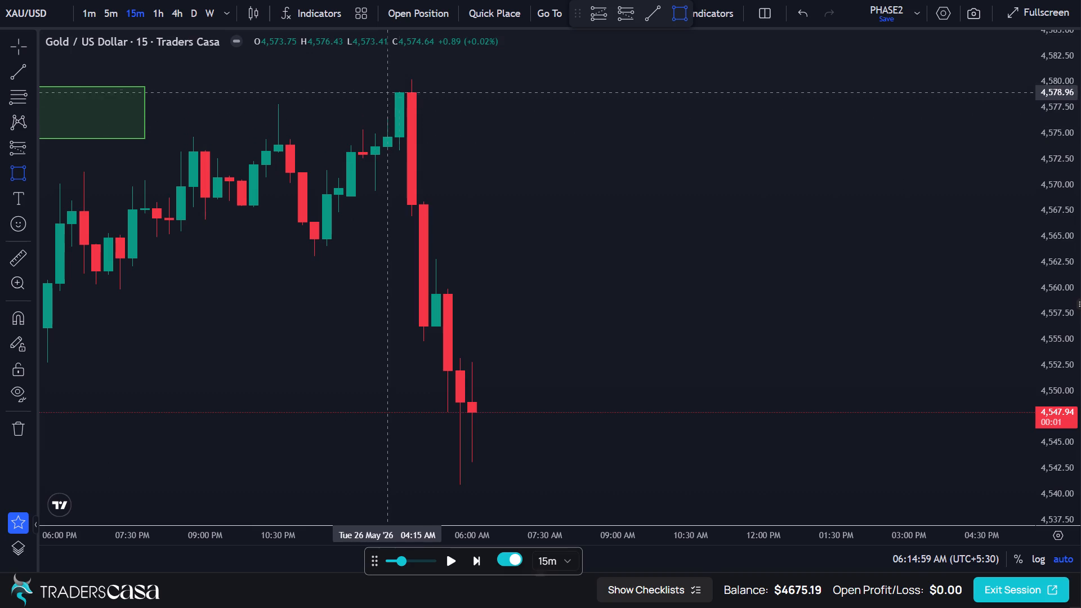
{"action": "left_click", "coordinate": [398, 90]}
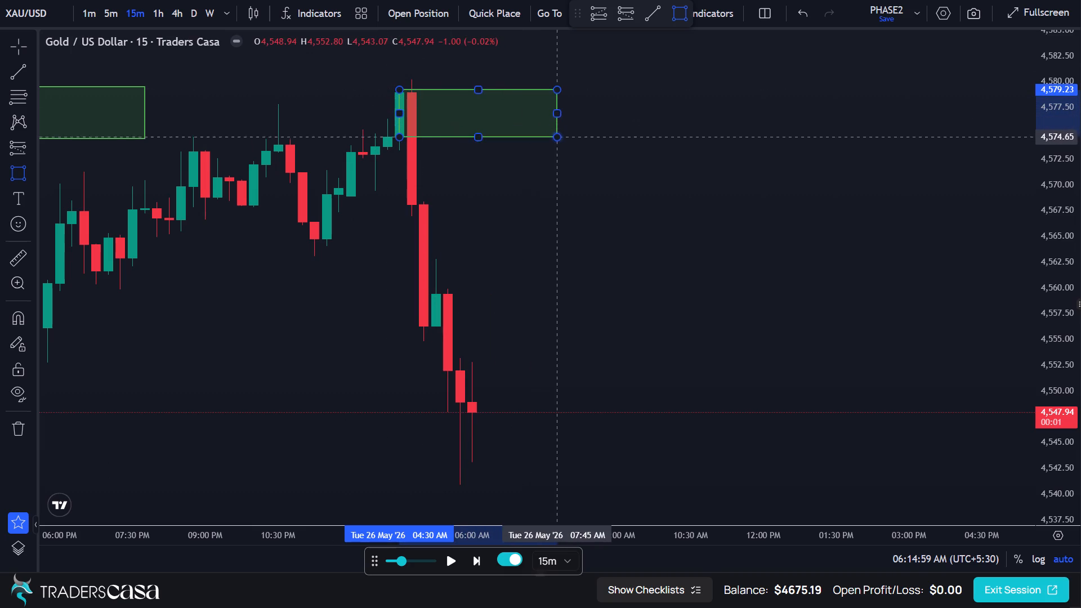
{"action": "left_click", "coordinate": [564, 151]}
{"action": "left_click", "coordinate": [557, 229]}
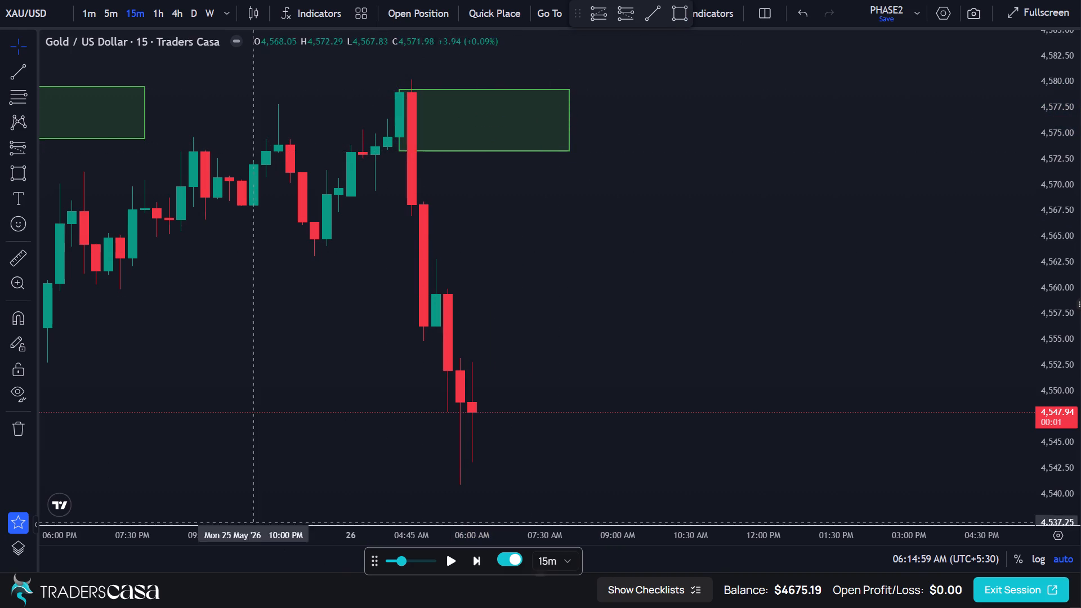
Draw a rectangle zone on 26 May from about 4,562.5 to 4,556.4, spanning 05:15 AM to about 08:15 AM.
{"action": "left_click", "coordinate": [16, 176]}
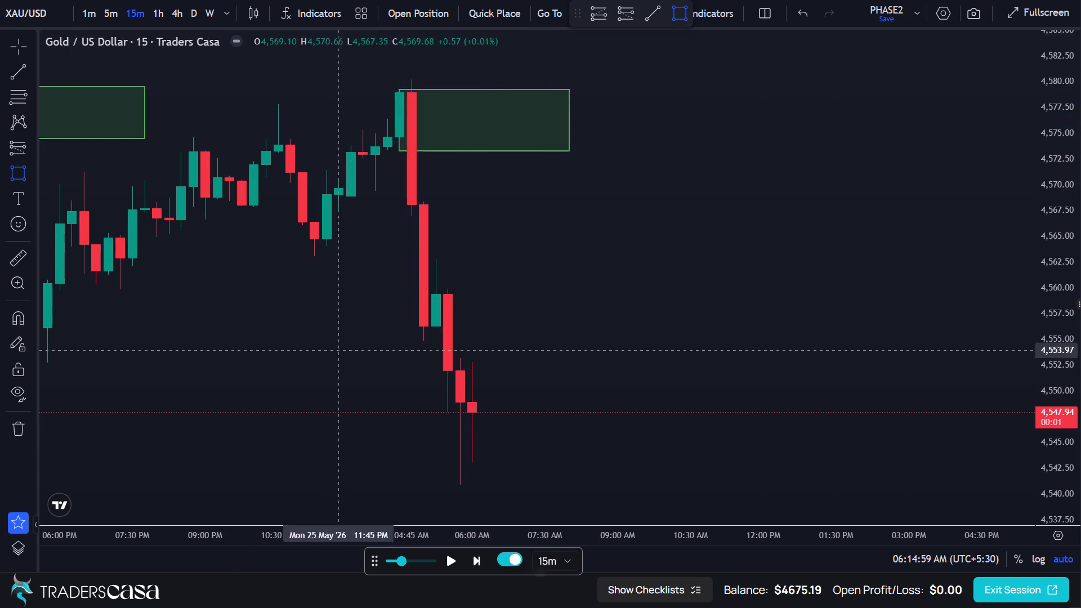
{"action": "left_click", "coordinate": [439, 262]}
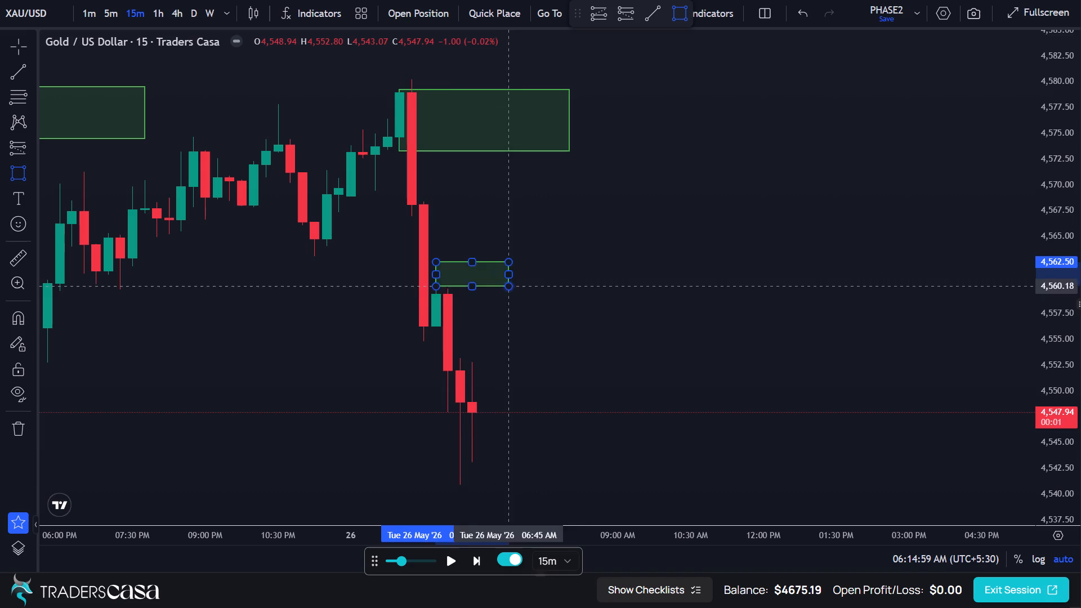
{"action": "left_click", "coordinate": [555, 325]}
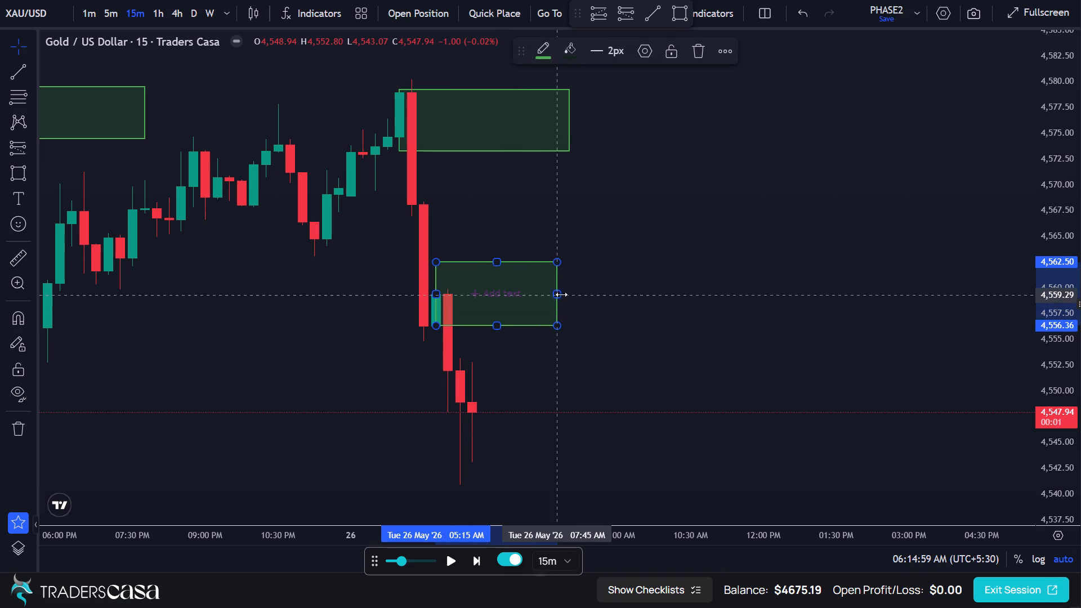
{"action": "left_click_drag", "start_coordinate": [558, 295], "coordinate": [580, 295]}
{"action": "left_click", "coordinate": [610, 289]}
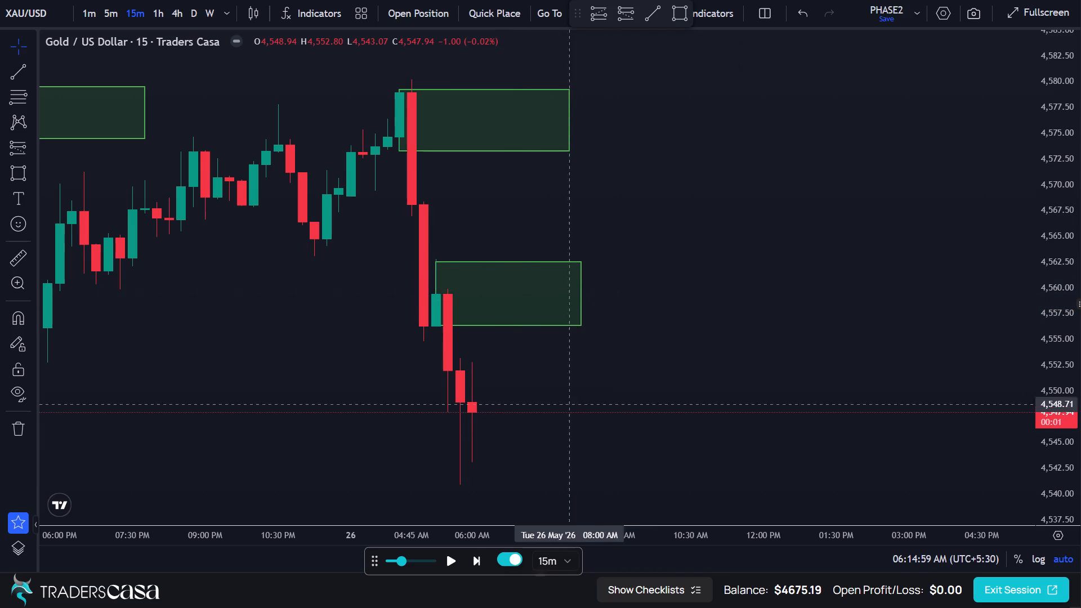
Advance the 15-minute replay to the 26 May 07:45 AM candle.
{"action": "left_click", "coordinate": [474, 560]}
{"action": "left_click", "coordinate": [474, 560]}
{"action": "left_click", "coordinate": [474, 560]}
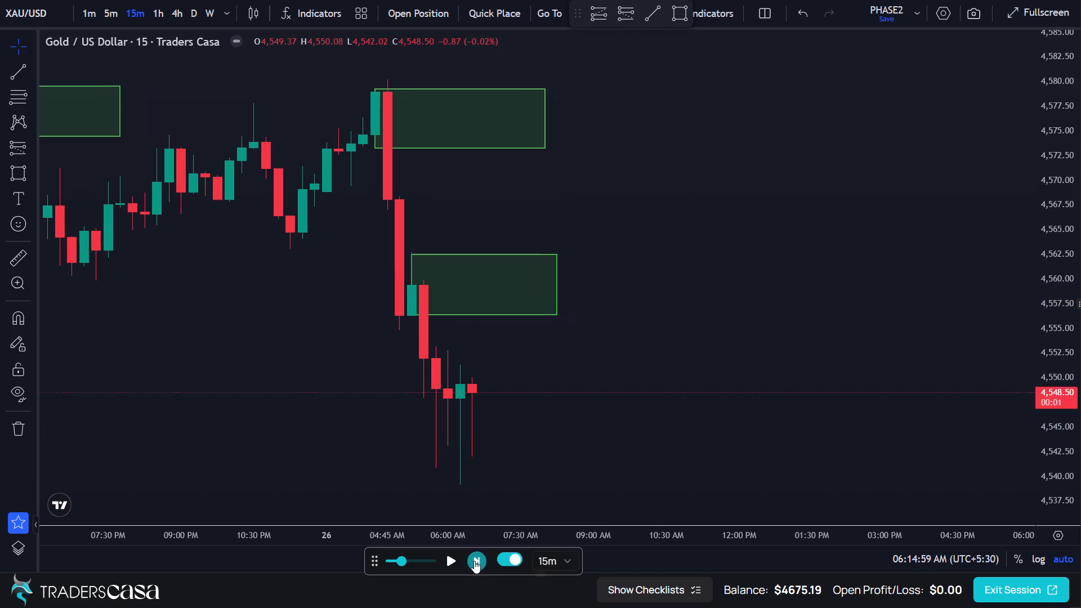
{"action": "left_click", "coordinate": [474, 561]}
{"action": "triple_click", "coordinate": [474, 561]}
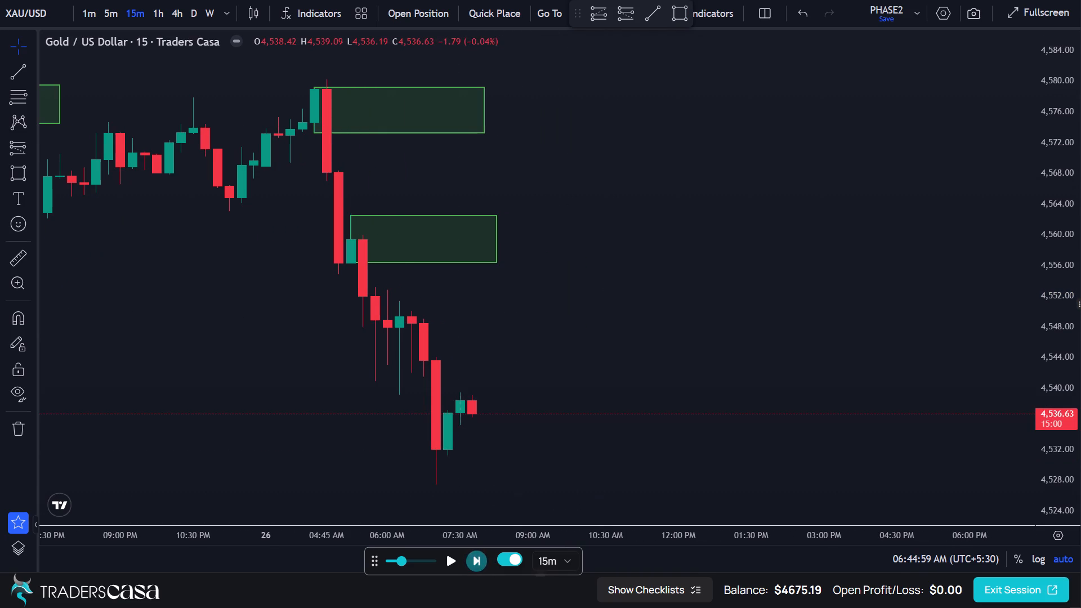
Draw a rectangle zone on 26 May from about 4,551.7 to 4,540.4, spanning 06:15 AM to about 11:00 AM.
{"action": "left_click", "coordinate": [23, 172]}
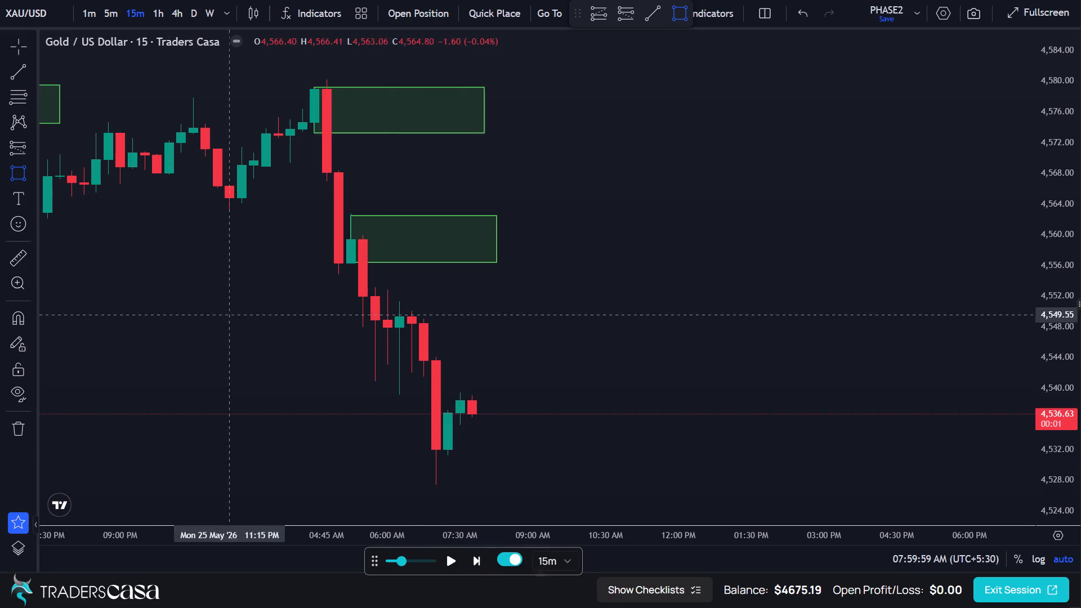
{"action": "left_click", "coordinate": [396, 299]}
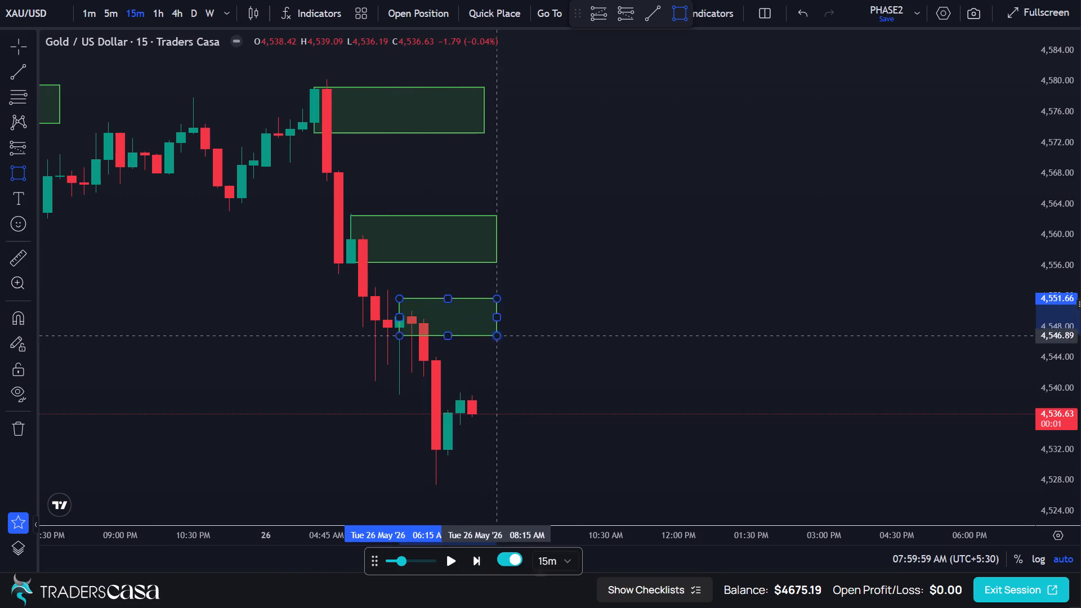
{"action": "left_click", "coordinate": [627, 385]}
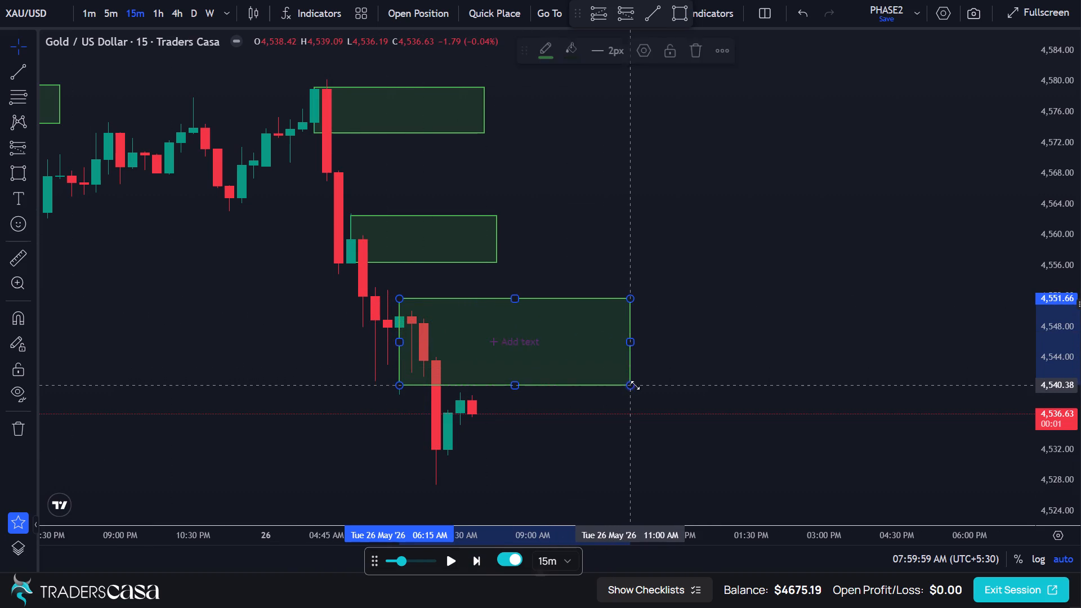
{"action": "left_click", "coordinate": [676, 364]}
Advance the 15-minute replay to the 26 May 09:30 AM candle.
{"action": "left_click", "coordinate": [474, 566]}
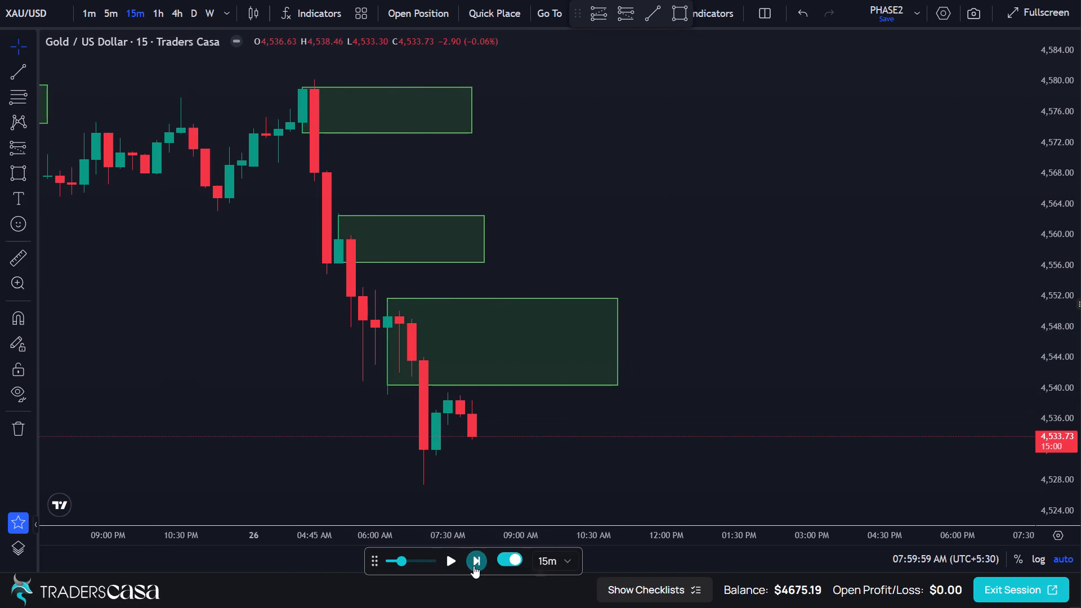
{"action": "triple_click", "coordinate": [474, 566]}
{"action": "left_click", "coordinate": [474, 566]}
{"action": "left_click", "coordinate": [474, 566]}
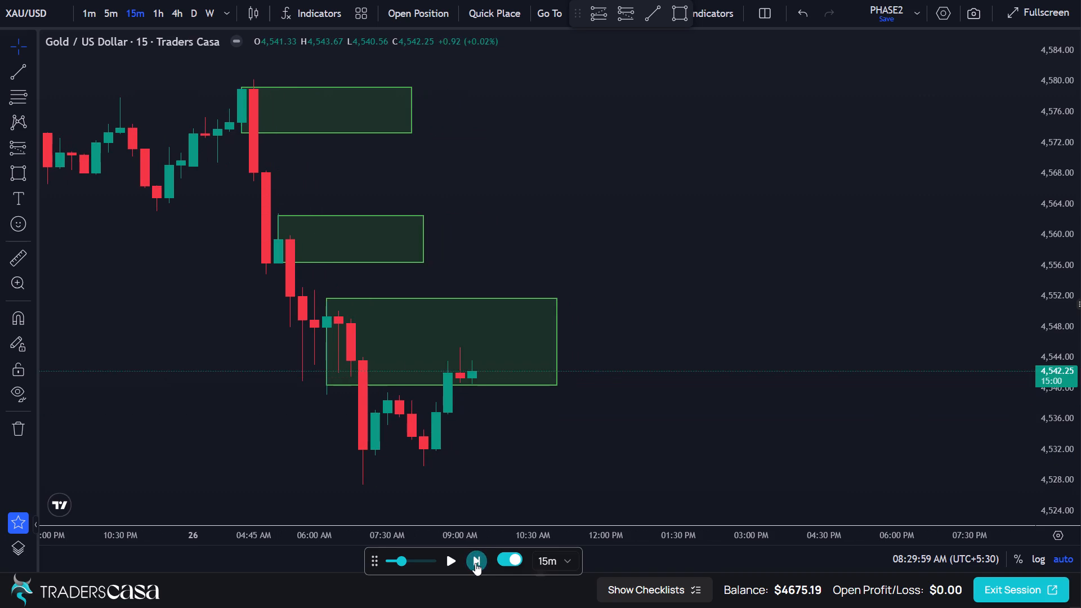
{"action": "left_click", "coordinate": [475, 563]}
Switch the XAU/USD chart to the 5-minute timeframe.
{"action": "scroll", "coordinate": [489, 421], "scroll_direction": "up", "scroll_amount": 1}
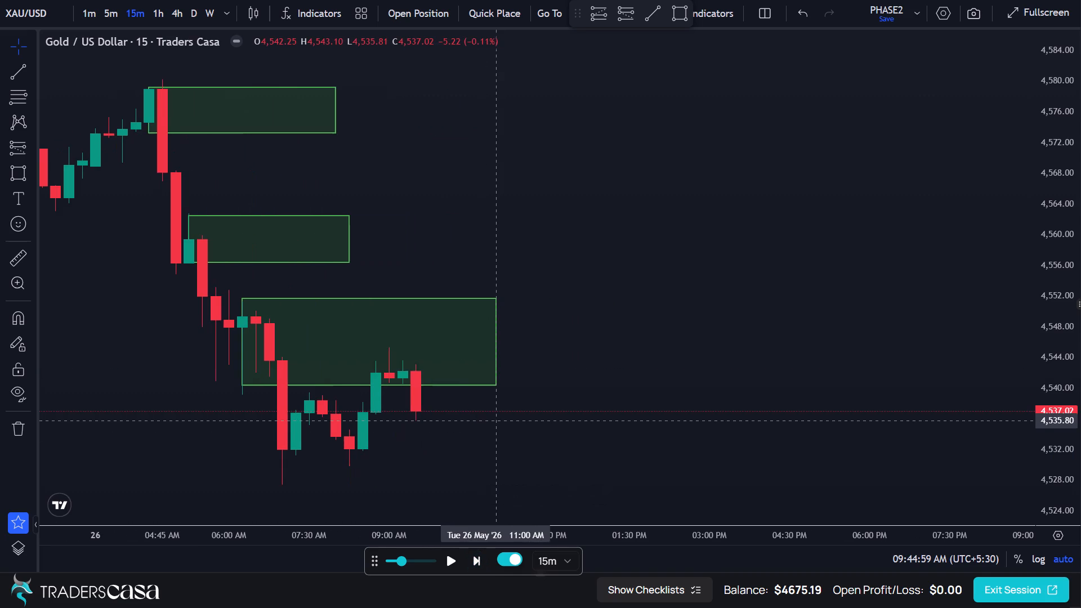
{"action": "scroll", "coordinate": [489, 421], "scroll_direction": "down", "scroll_amount": 4}
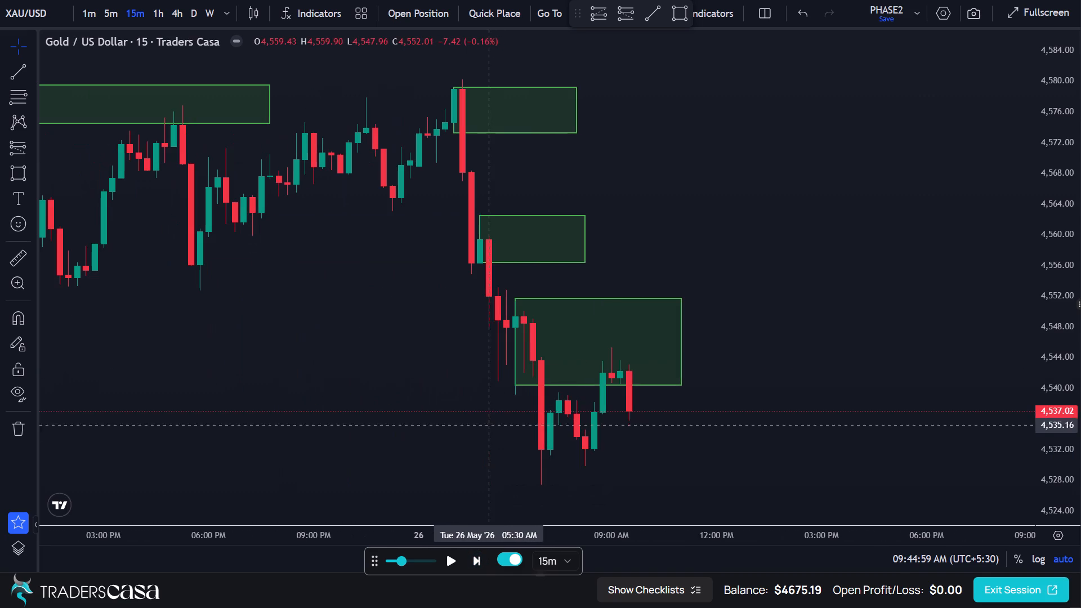
{"action": "left_click_drag", "start_coordinate": [656, 467], "coordinate": [635, 402]}
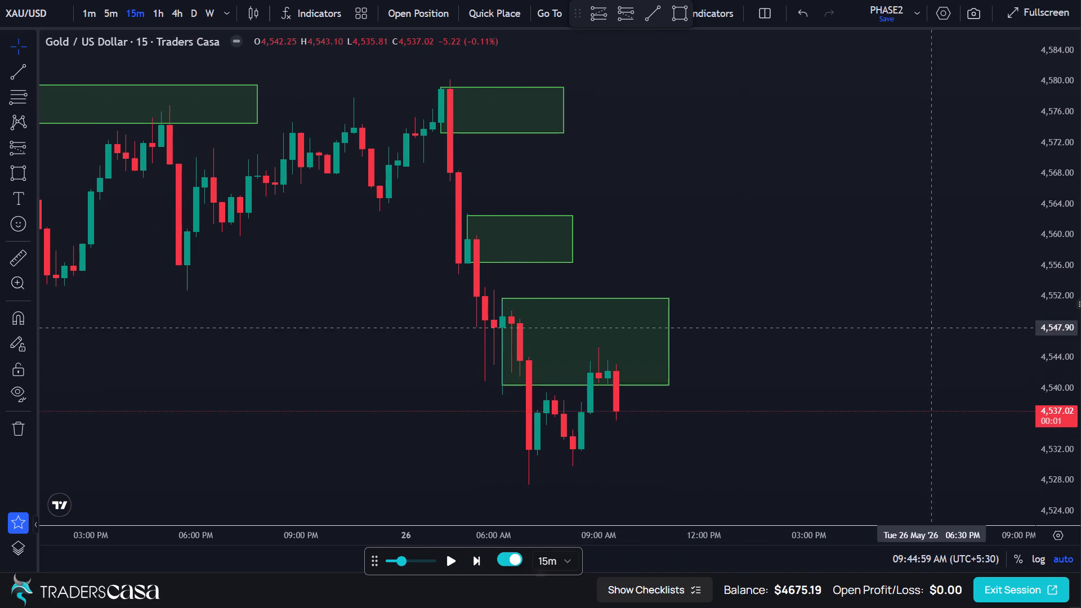
{"action": "left_click", "coordinate": [1051, 274]}
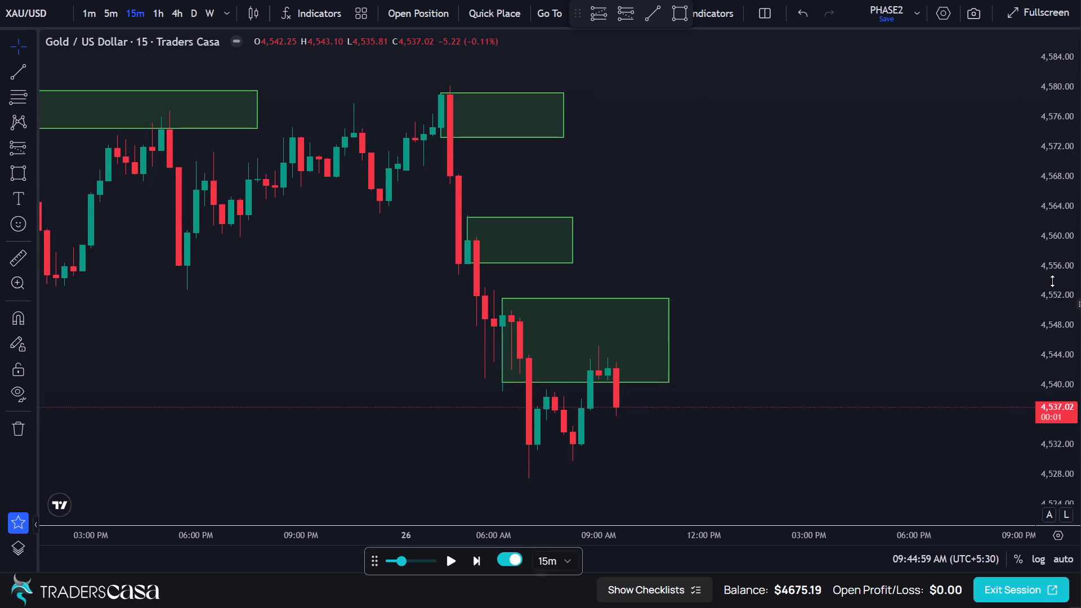
{"action": "left_click_drag", "start_coordinate": [793, 417], "coordinate": [794, 320]}
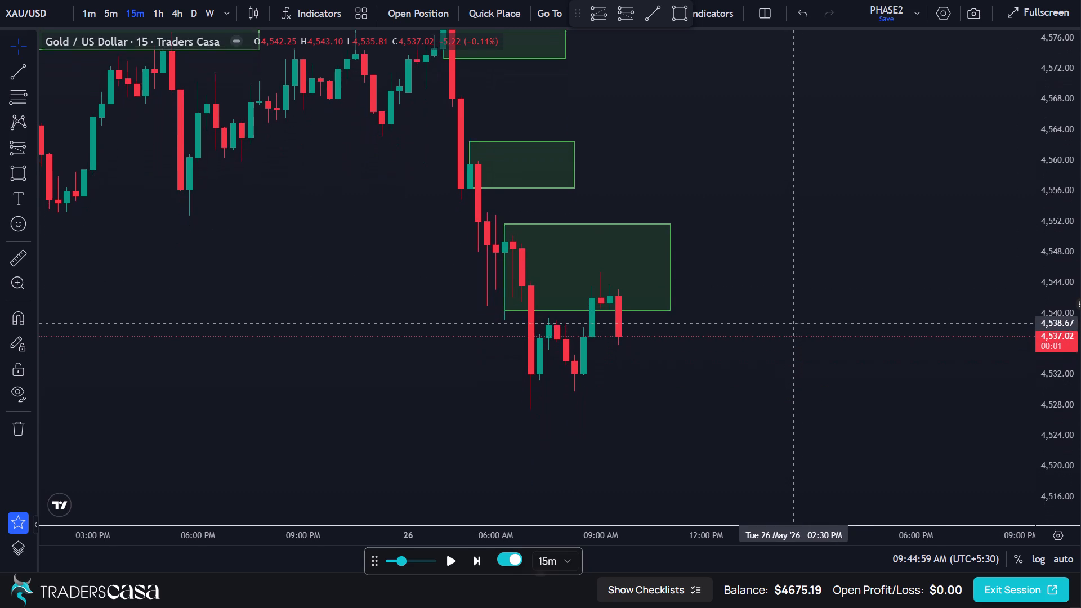
{"action": "left_click_drag", "start_coordinate": [794, 320], "coordinate": [792, 301]}
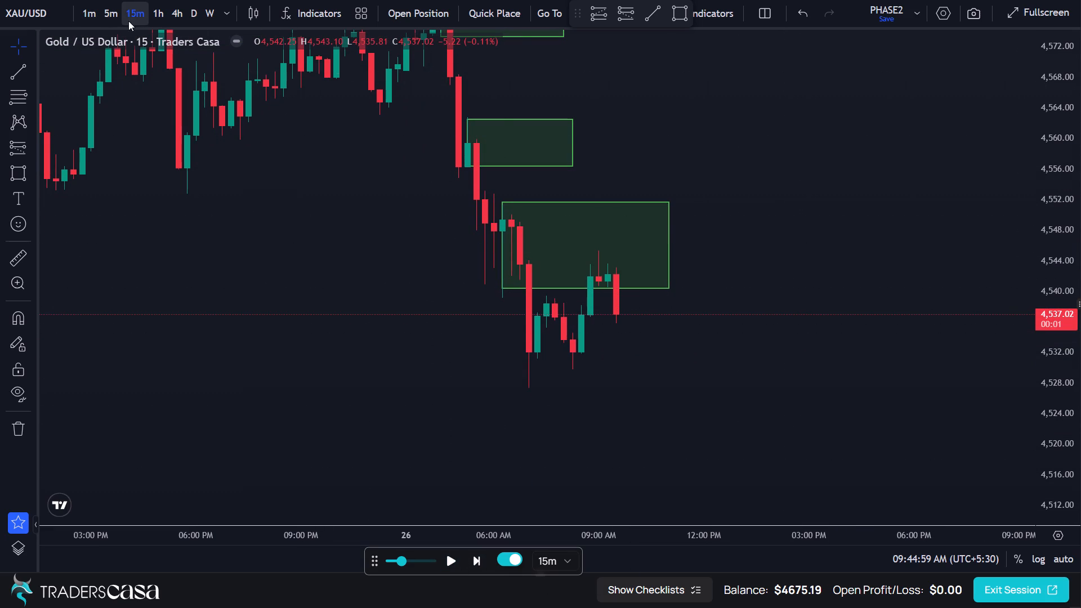
{"action": "left_click", "coordinate": [111, 15]}
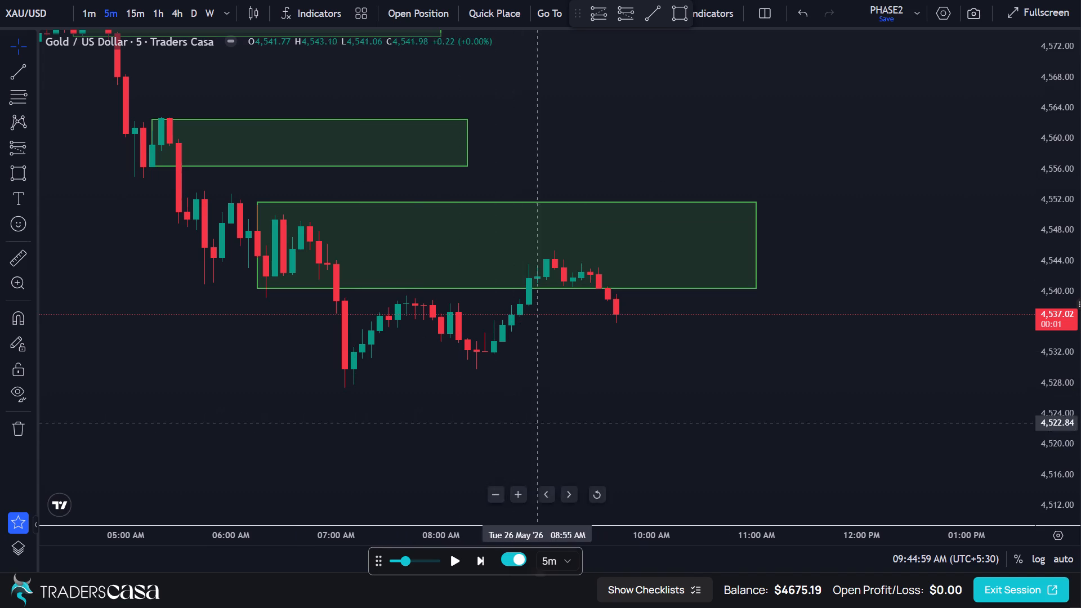
Advance the 5-minute replay to the 26 May 02:20 PM candle.
{"action": "triple_click", "coordinate": [475, 553]}
{"action": "triple_click", "coordinate": [475, 553]}
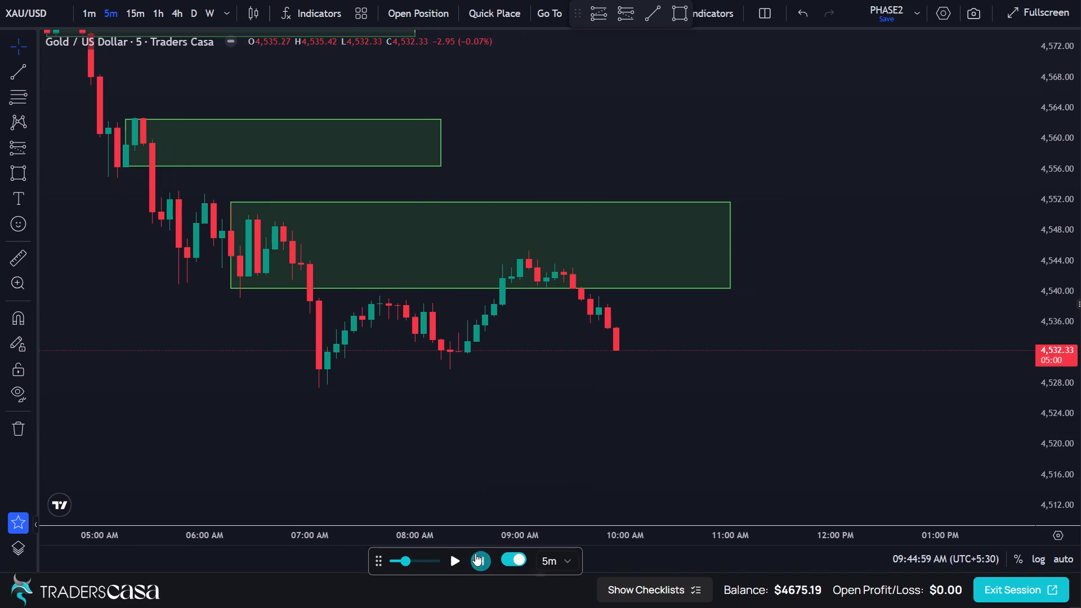
{"action": "triple_click", "coordinate": [475, 553]}
{"action": "triple_click", "coordinate": [475, 553]}
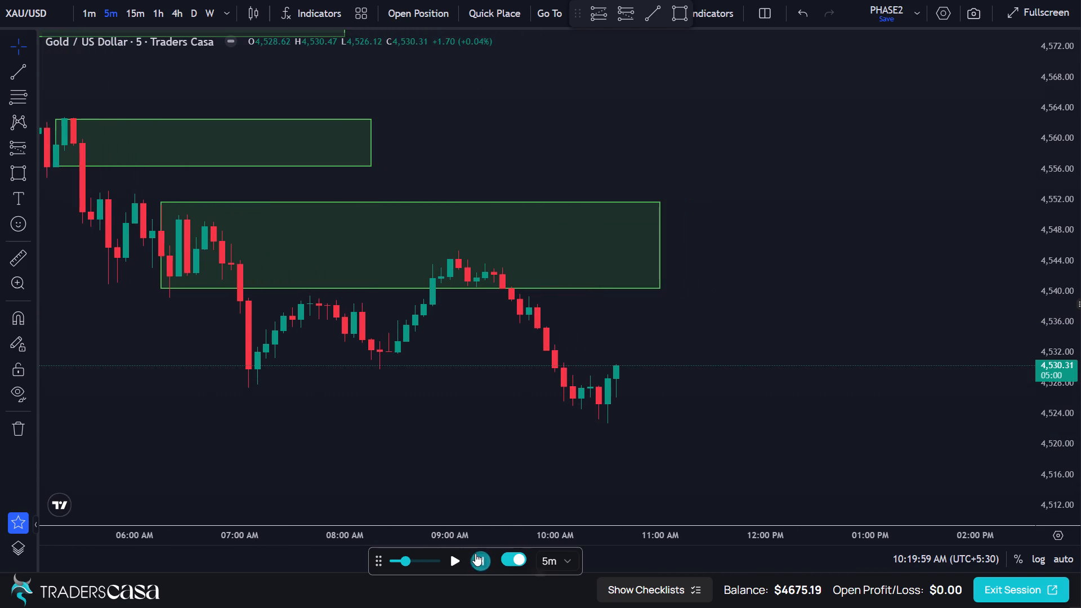
{"action": "triple_click", "coordinate": [475, 553]}
{"action": "triple_click", "coordinate": [475, 553]}
{"action": "double_click", "coordinate": [474, 555]}
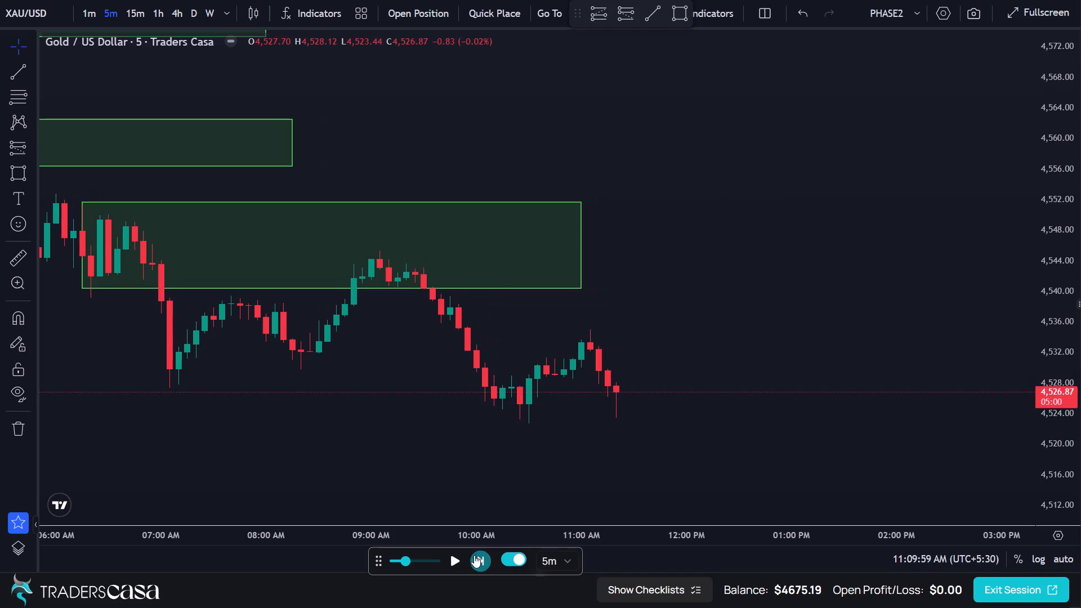
{"action": "triple_click", "coordinate": [474, 555]}
{"action": "triple_click", "coordinate": [474, 555]}
{"action": "triple_click", "coordinate": [474, 555]}
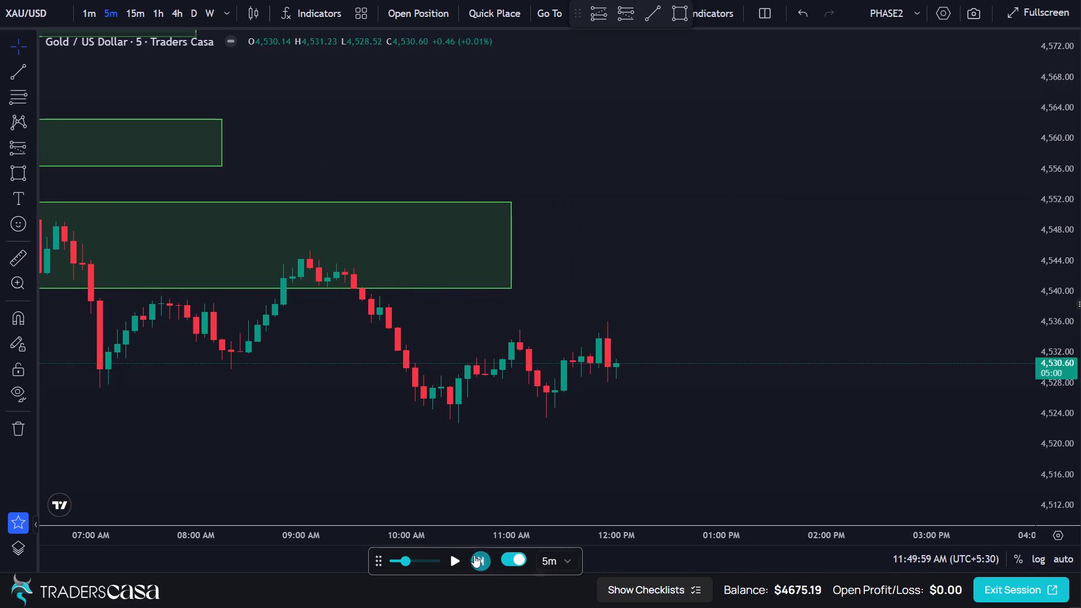
{"action": "triple_click", "coordinate": [474, 555]}
{"action": "left_click", "coordinate": [474, 555]}
{"action": "triple_click", "coordinate": [475, 556]}
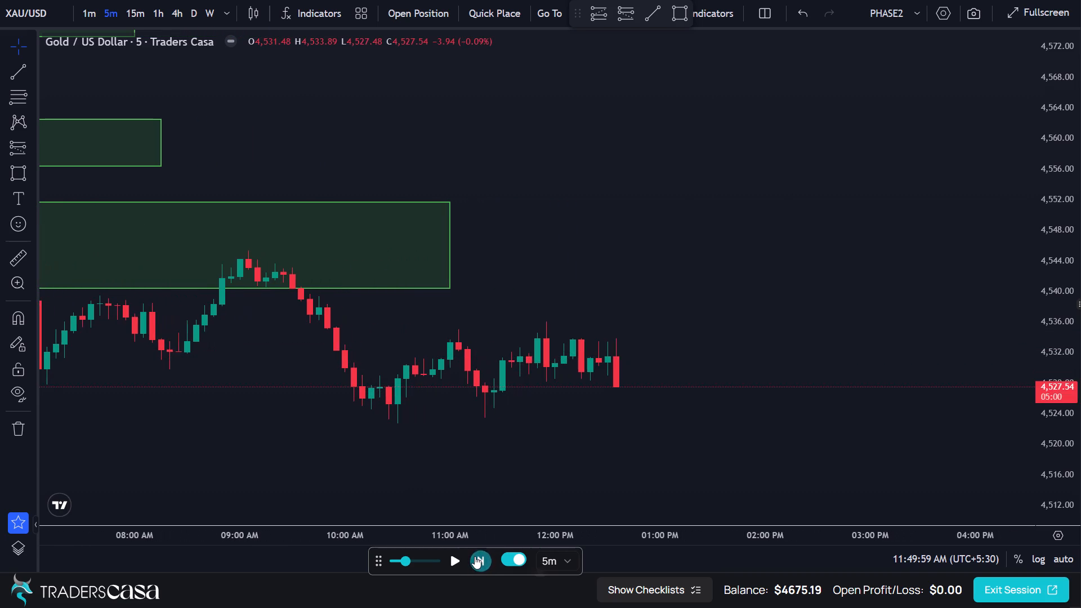
{"action": "triple_click", "coordinate": [475, 556]}
{"action": "triple_click", "coordinate": [475, 556]}
{"action": "triple_click", "coordinate": [475, 557]}
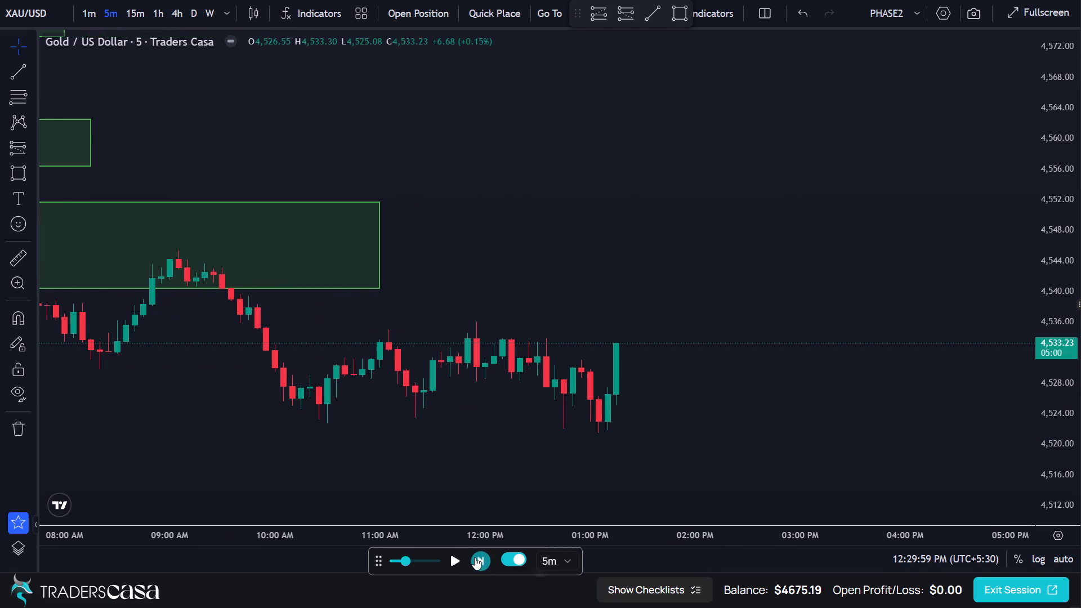
{"action": "triple_click", "coordinate": [475, 557]}
{"action": "triple_click", "coordinate": [475, 557]}
{"action": "triple_click", "coordinate": [475, 557]}
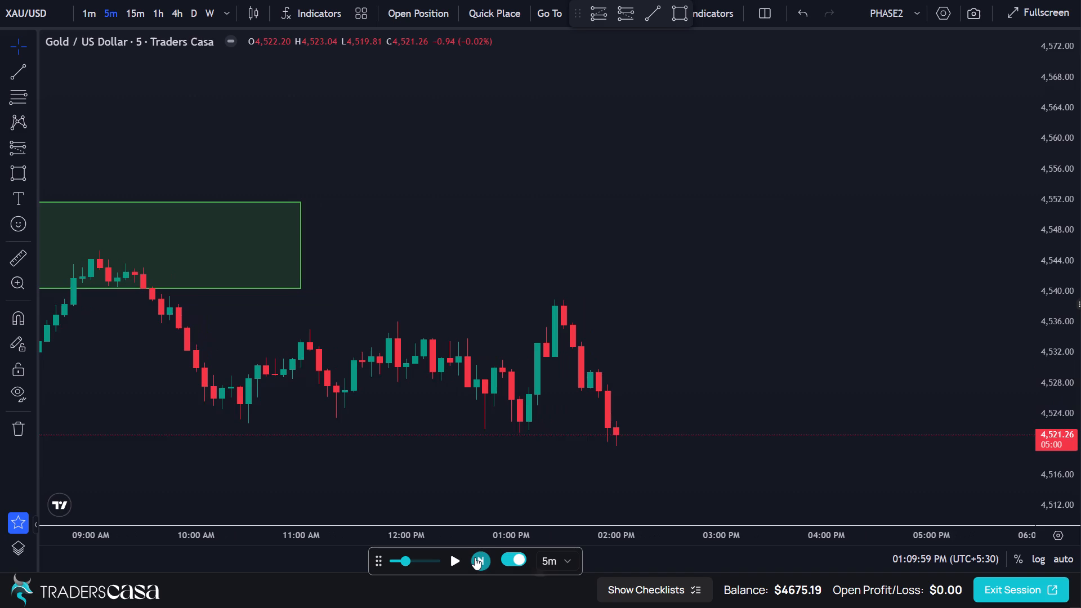
{"action": "double_click", "coordinate": [475, 557]}
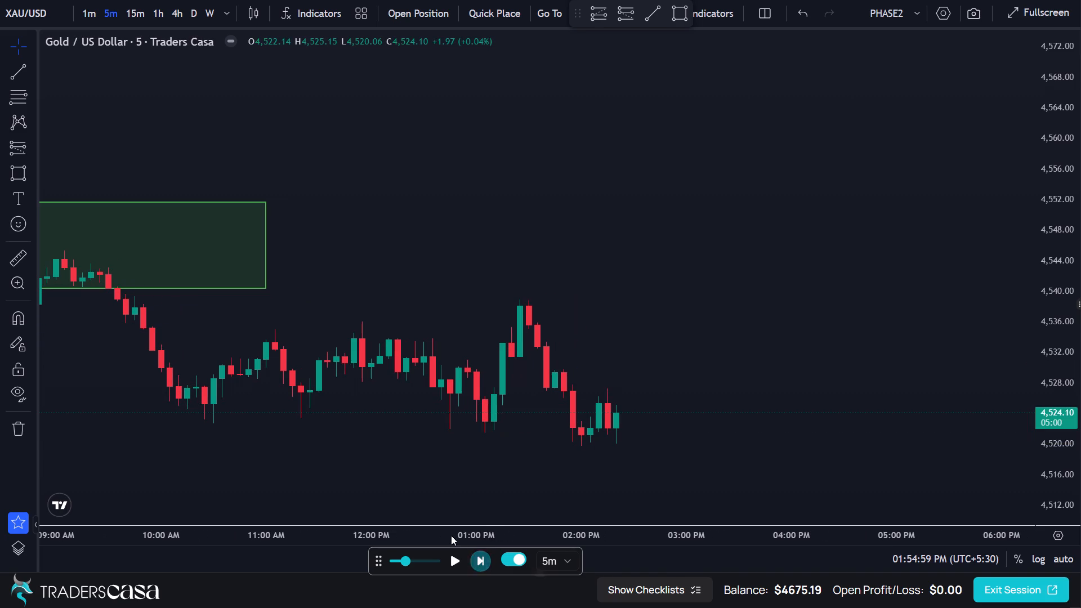
Place a short position at 09:30 AM on 26 May with entry about 4,540.7, stop about 4,546.8 and target about 4,525.1.
{"action": "left_click_drag", "start_coordinate": [436, 441], "coordinate": [649, 455]}
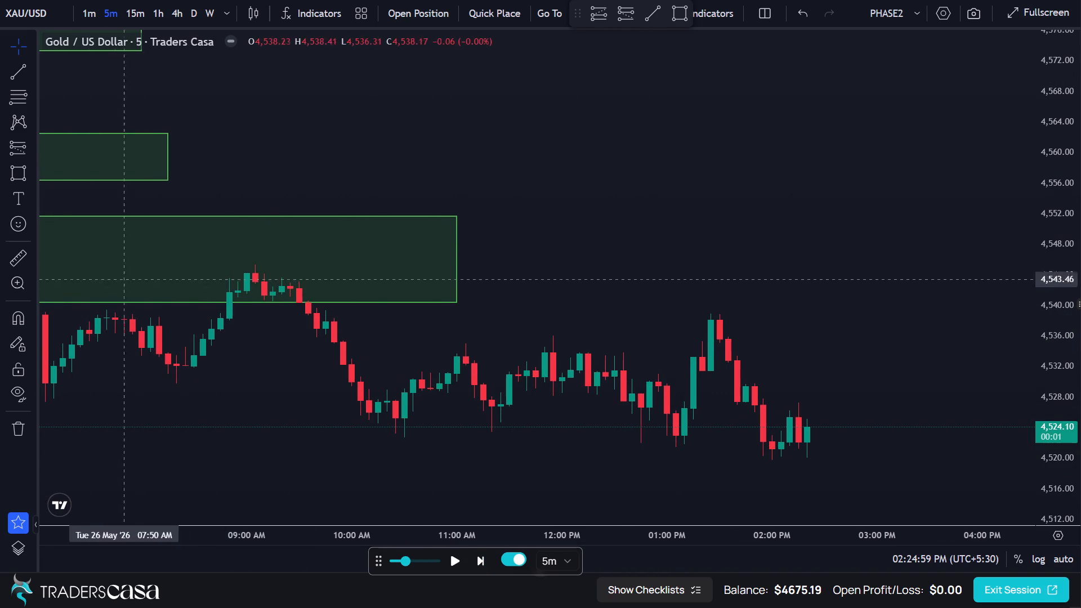
{"action": "left_click", "coordinate": [11, 142]}
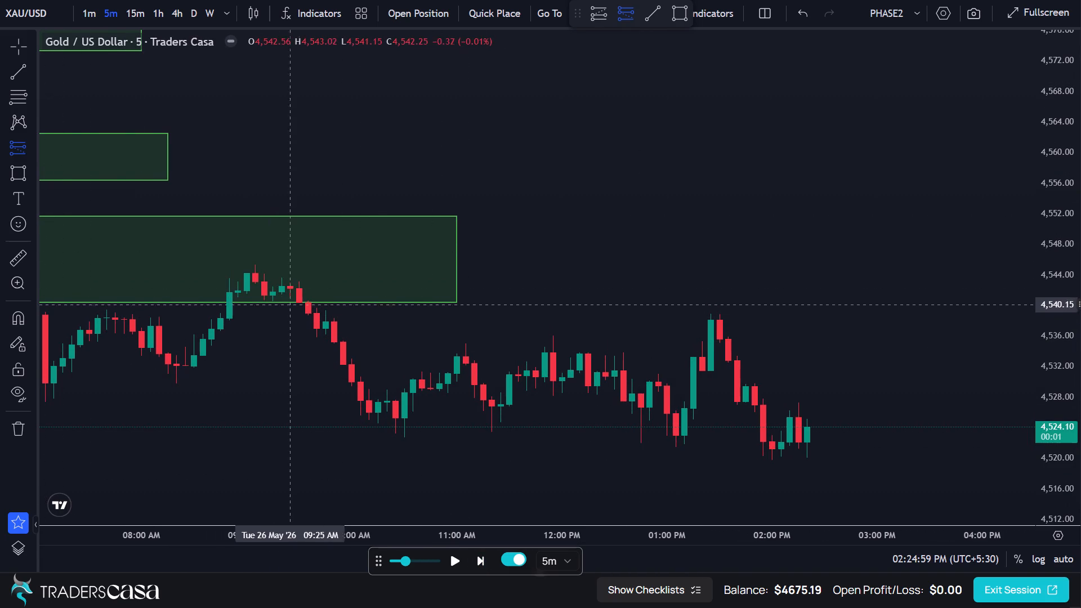
{"action": "left_click", "coordinate": [297, 300]}
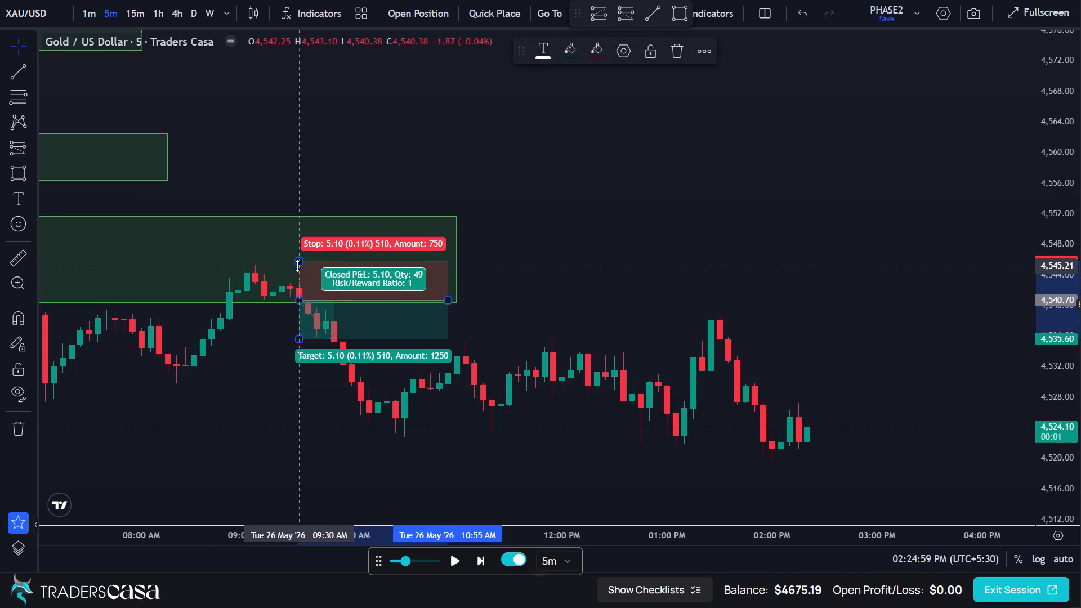
{"action": "left_click_drag", "start_coordinate": [297, 265], "coordinate": [302, 253]}
{"action": "left_click_drag", "start_coordinate": [296, 334], "coordinate": [287, 419]}
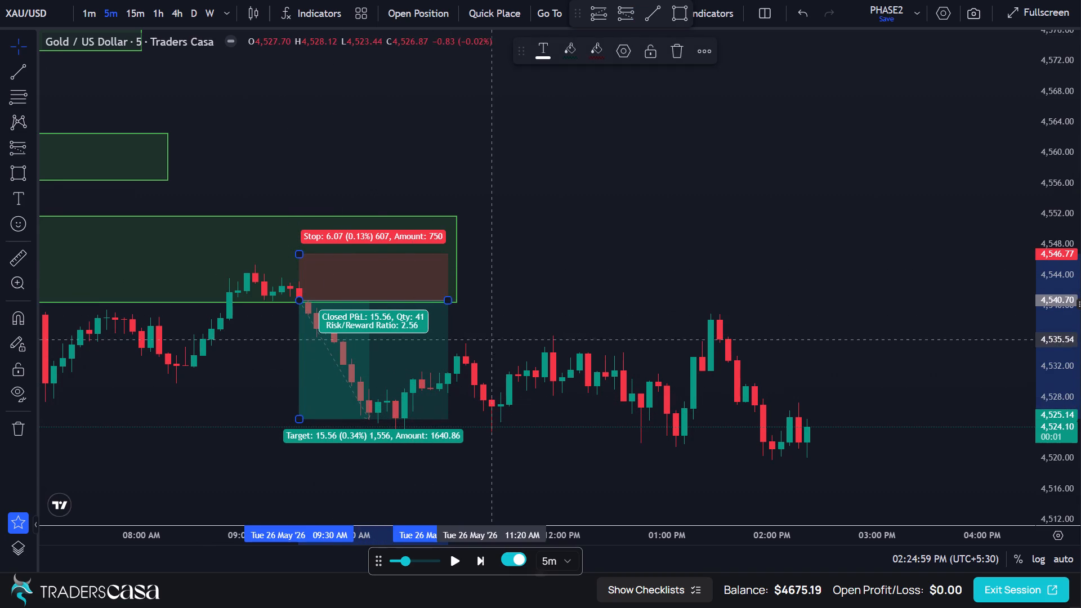
{"action": "left_click", "coordinate": [497, 334]}
Switch the XAU/USD chart back to the 15-minute timeframe.
{"action": "scroll", "coordinate": [498, 472], "scroll_direction": "down", "scroll_amount": 1}
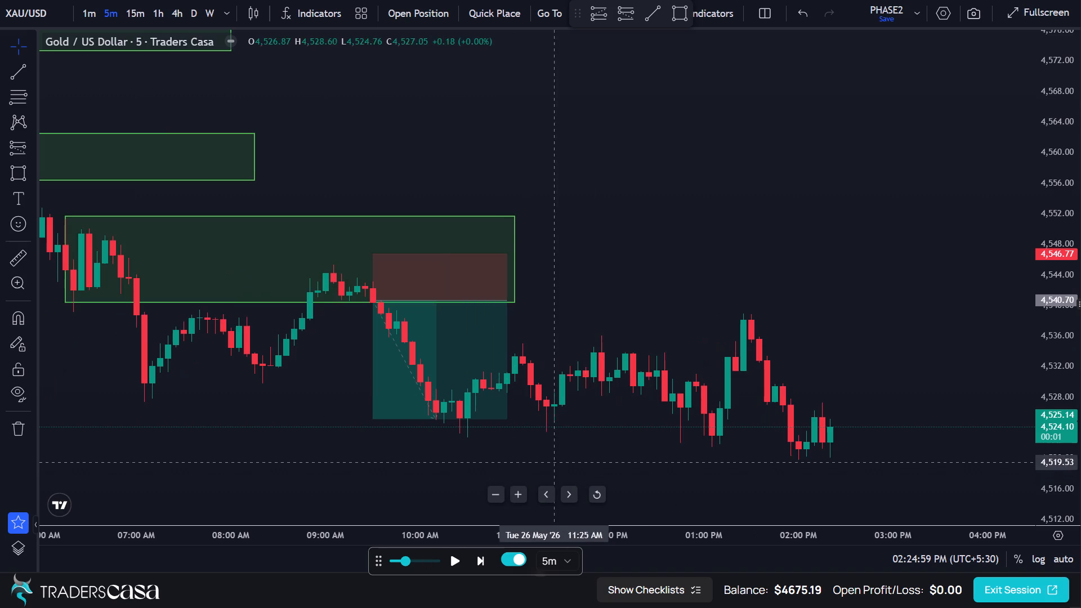
{"action": "left_click_drag", "start_coordinate": [678, 458], "coordinate": [512, 301]}
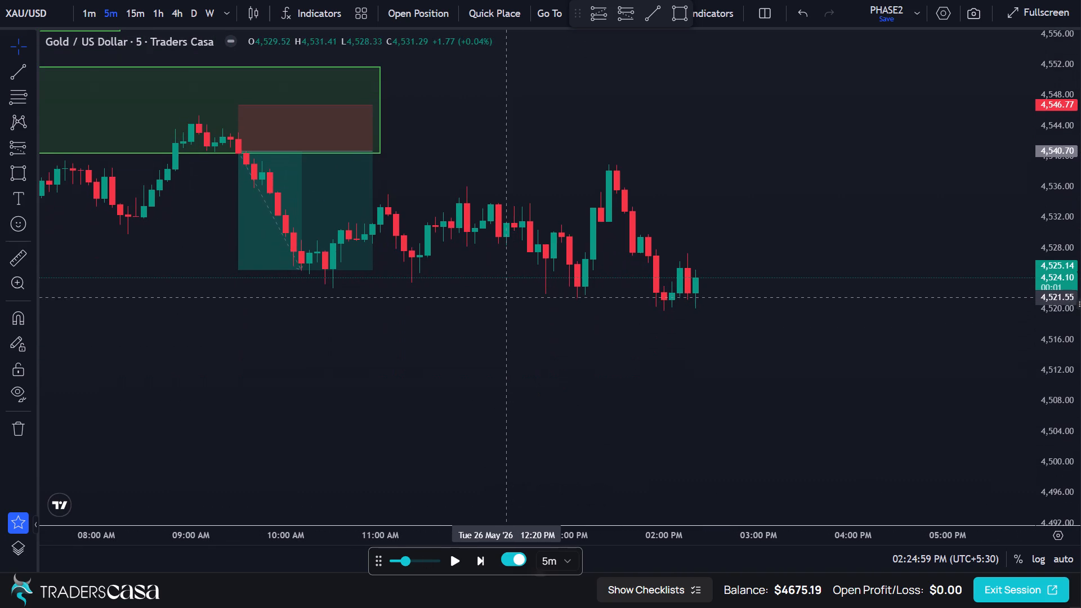
{"action": "scroll", "coordinate": [474, 352], "scroll_direction": "down", "scroll_amount": 1}
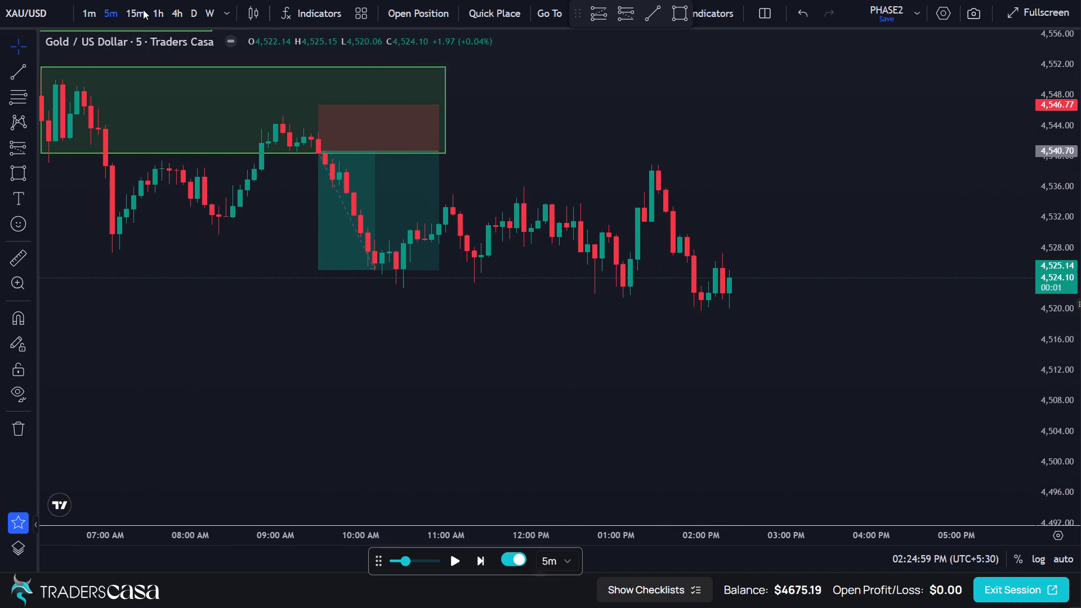
{"action": "left_click", "coordinate": [143, 10]}
{"action": "scroll", "coordinate": [383, 283], "scroll_direction": "down", "scroll_amount": 2}
{"action": "left_click_drag", "start_coordinate": [387, 275], "coordinate": [340, 418]}
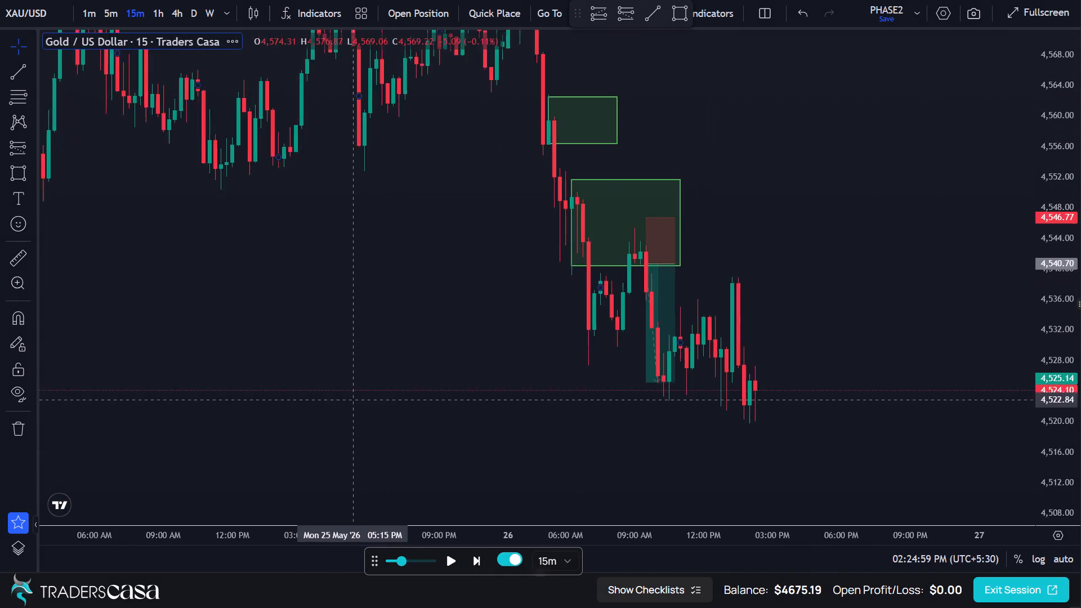
{"action": "left_click_drag", "start_coordinate": [340, 418], "coordinate": [174, 436]}
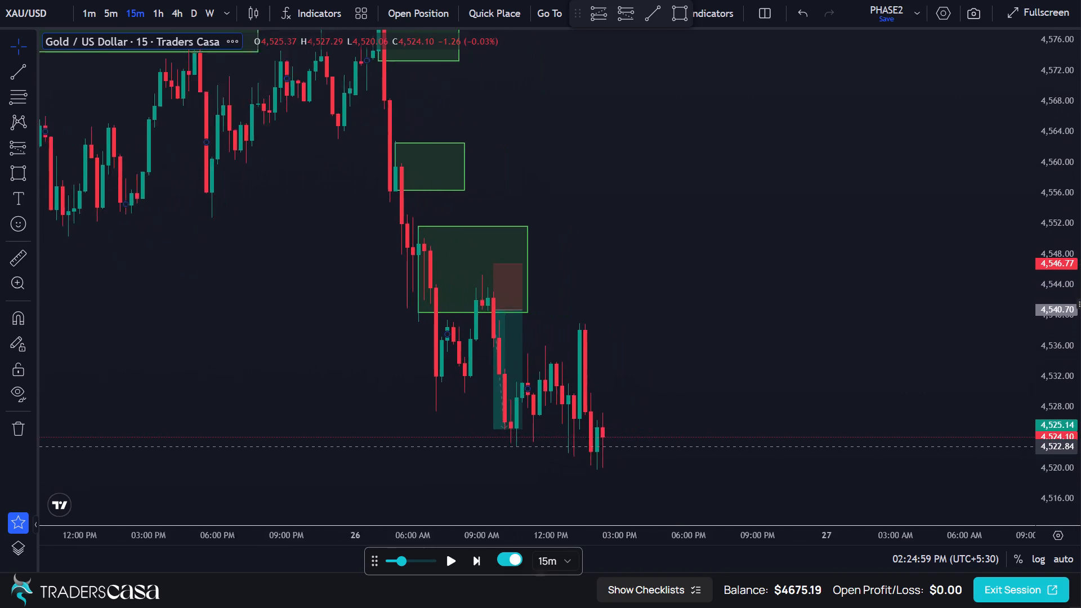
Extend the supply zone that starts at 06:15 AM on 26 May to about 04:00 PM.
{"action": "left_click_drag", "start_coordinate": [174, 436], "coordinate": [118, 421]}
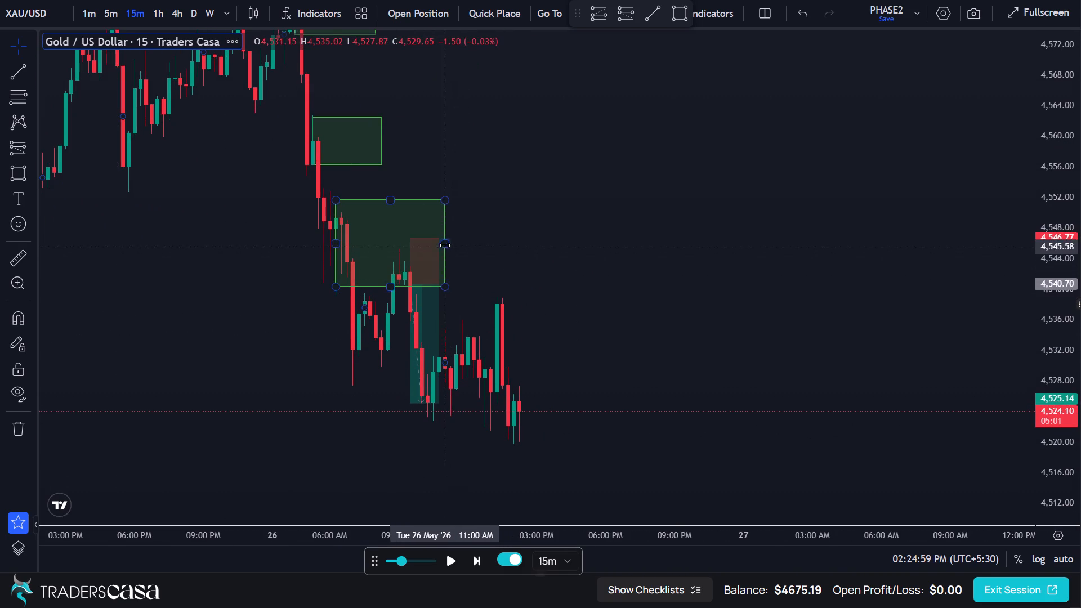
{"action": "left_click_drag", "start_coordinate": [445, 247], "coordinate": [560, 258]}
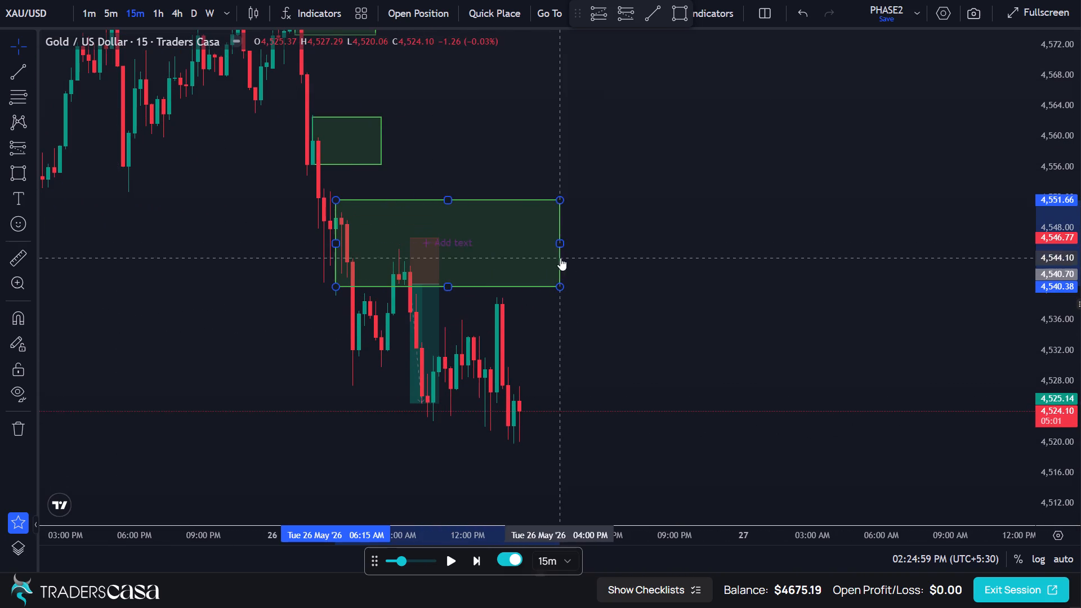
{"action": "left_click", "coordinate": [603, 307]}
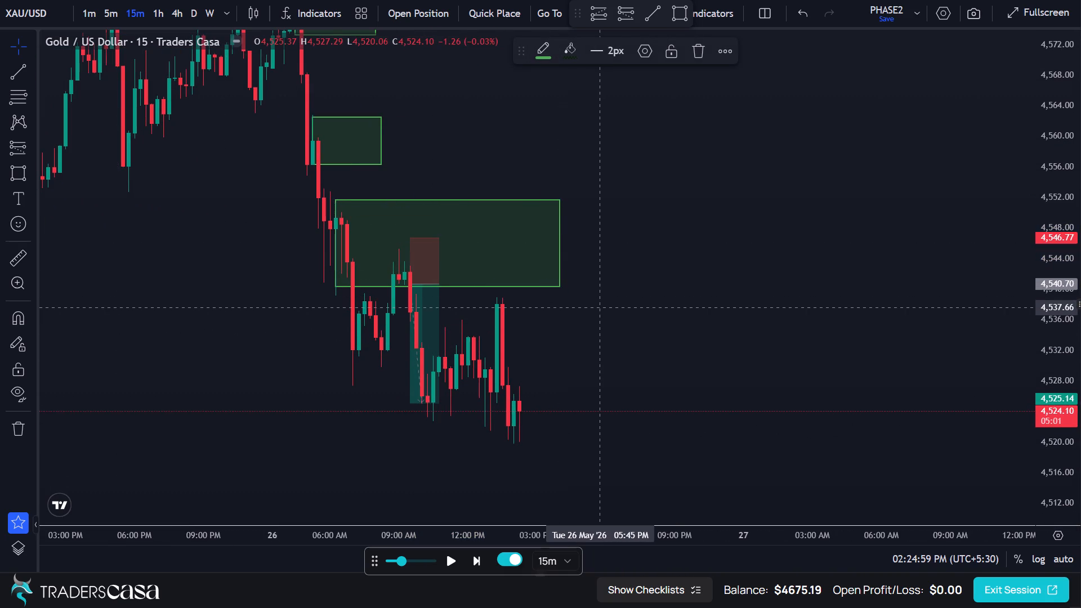
Delete the supply zone starting at 06:15 AM on 26 May and the 09:30 AM short position.
{"action": "left_click", "coordinate": [543, 286]}
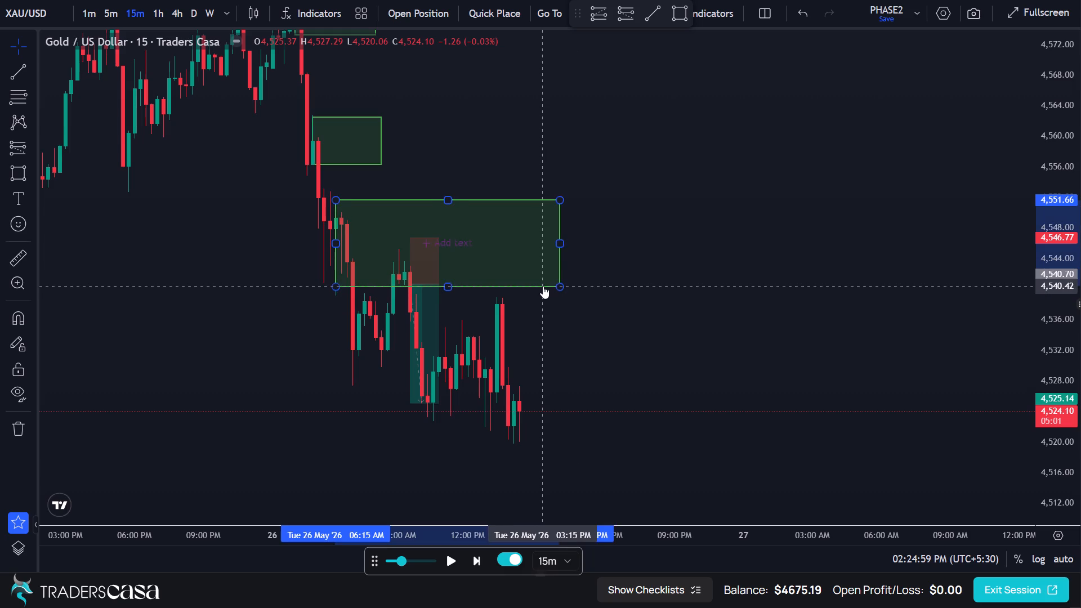
{"action": "left_click", "coordinate": [690, 46]}
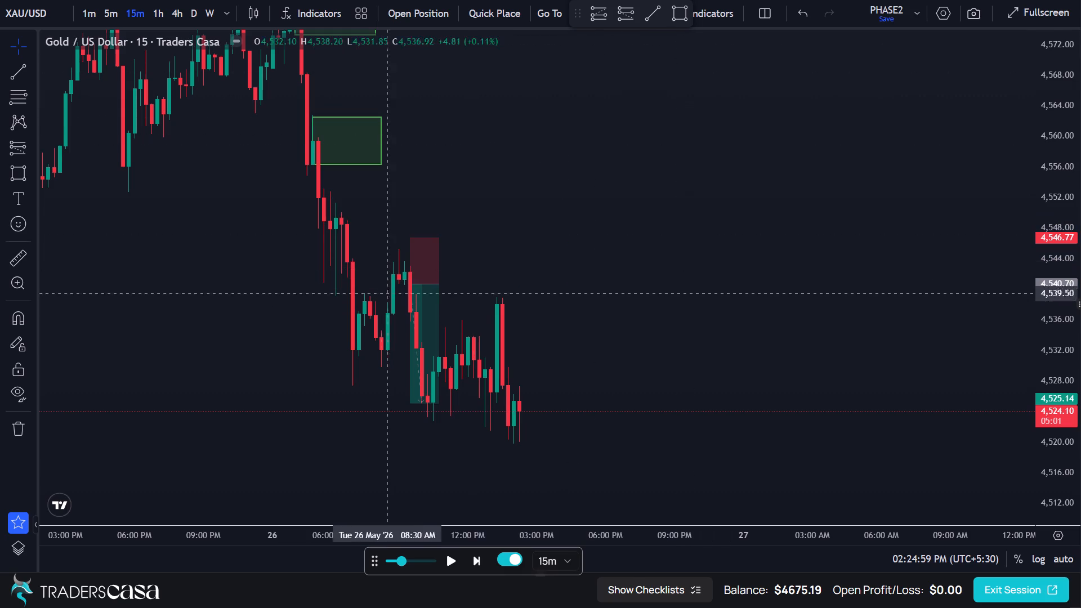
{"action": "left_click", "coordinate": [433, 279]}
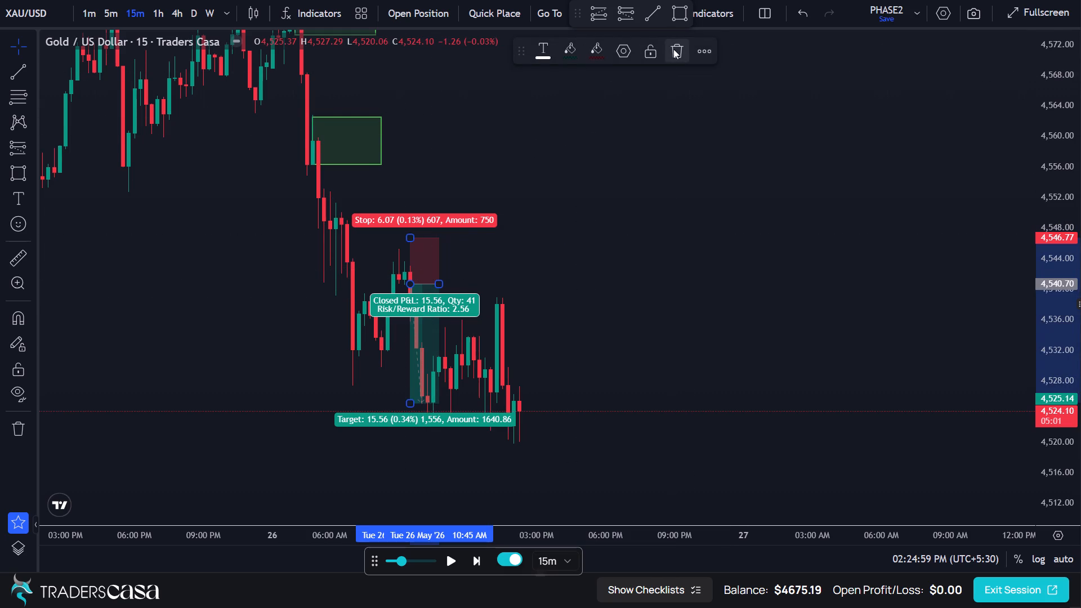
{"action": "left_click", "coordinate": [673, 49]}
Draw a supply zone from 09:00 AM to about 04:30 PM on 26 May, between about 4,545.3 and 4,540.8.
{"action": "scroll", "coordinate": [444, 342], "scroll_direction": "up", "scroll_amount": 2}
{"action": "left_click_drag", "start_coordinate": [444, 342], "coordinate": [653, 331]}
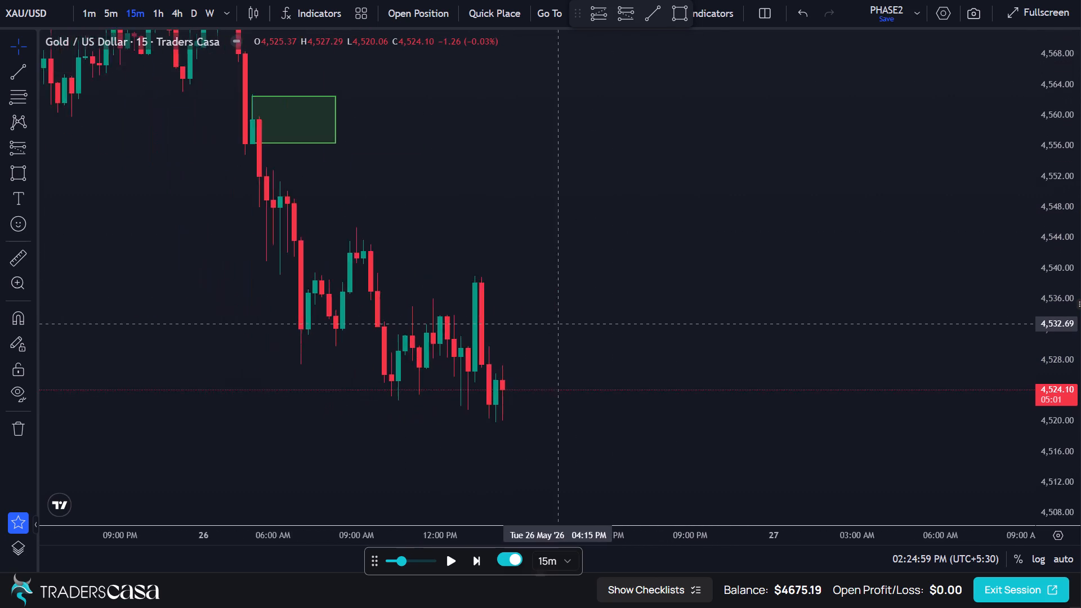
{"action": "left_click_drag", "start_coordinate": [653, 331], "coordinate": [702, 337]}
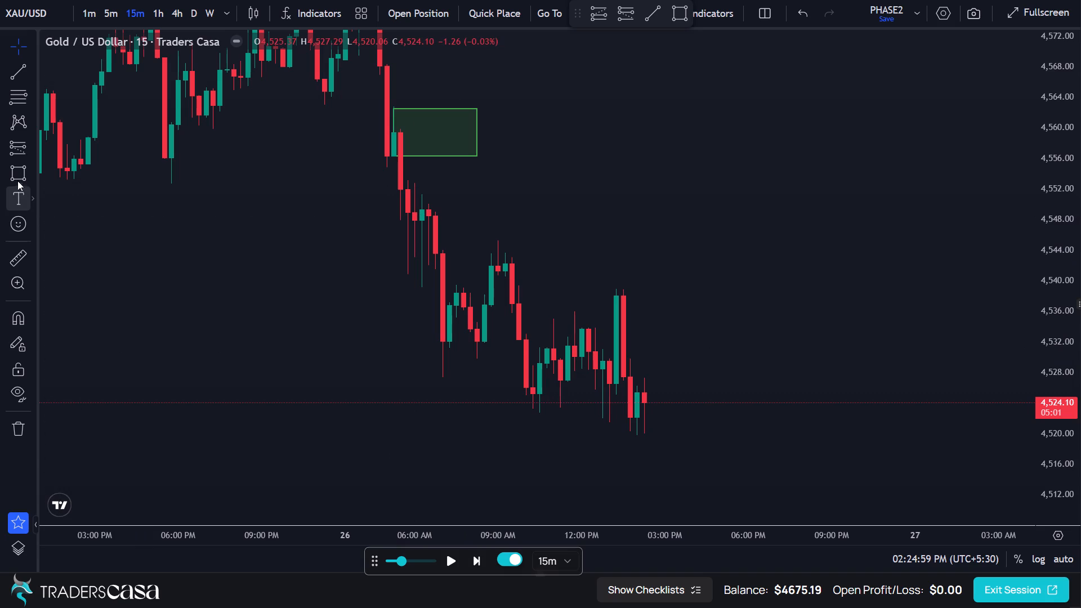
{"action": "left_click", "coordinate": [16, 178]}
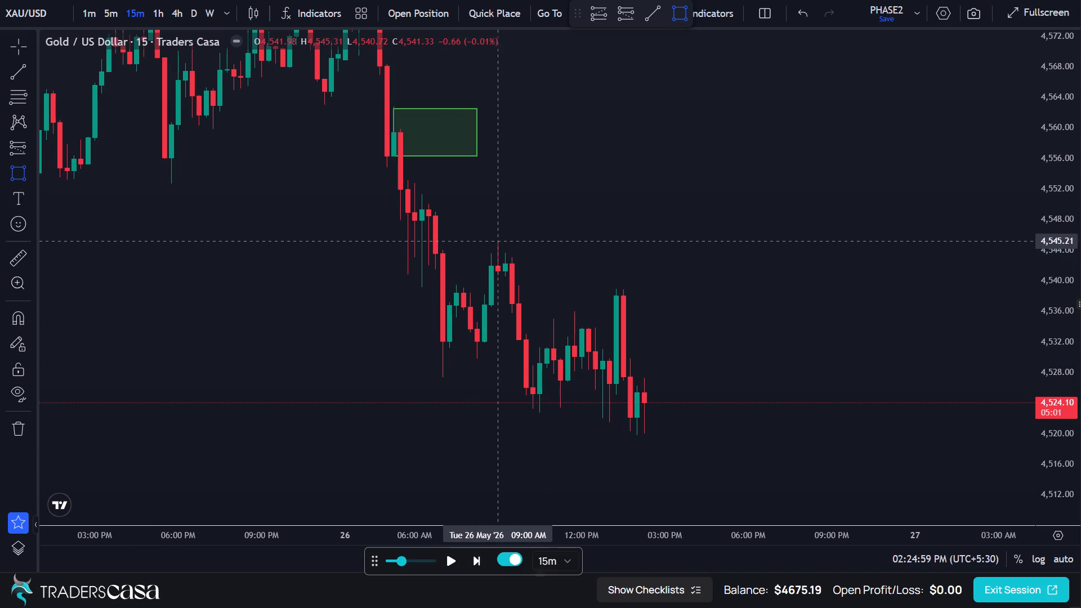
{"action": "left_click", "coordinate": [499, 240]}
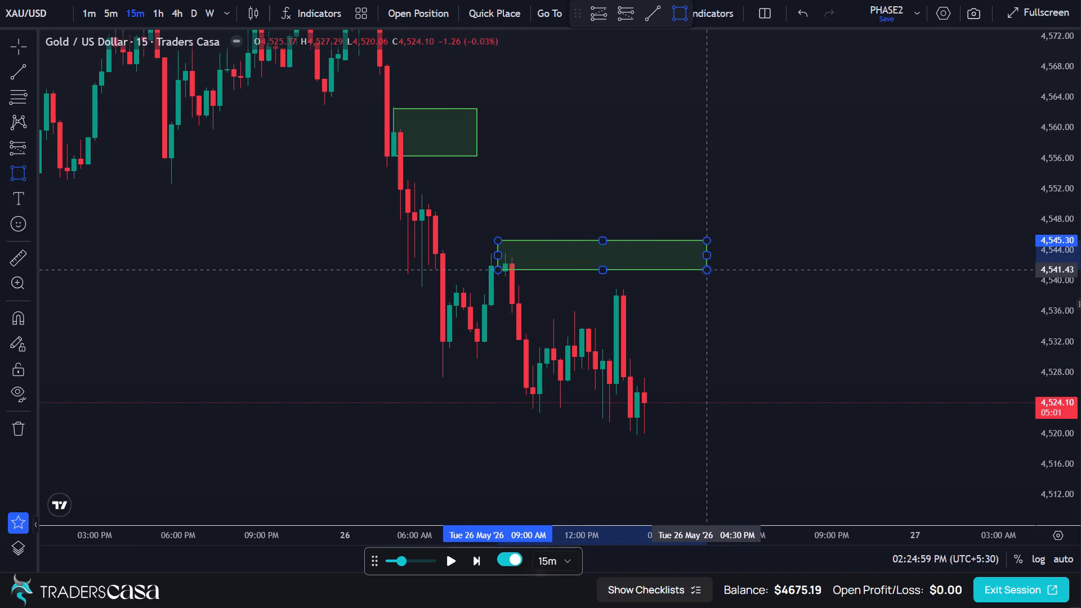
{"action": "left_click", "coordinate": [703, 275]}
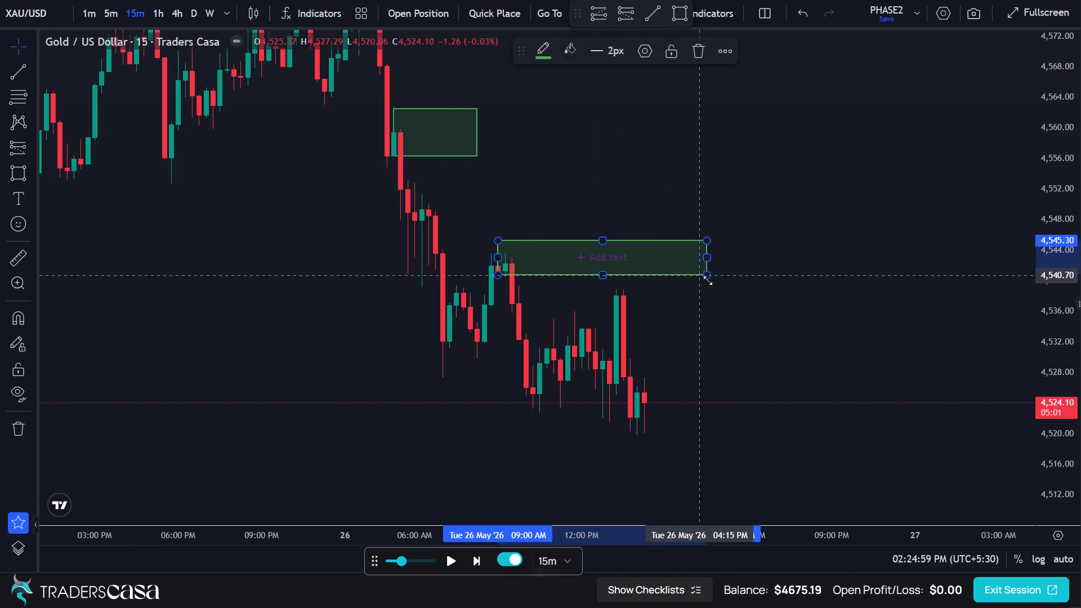
{"action": "left_click", "coordinate": [742, 291]}
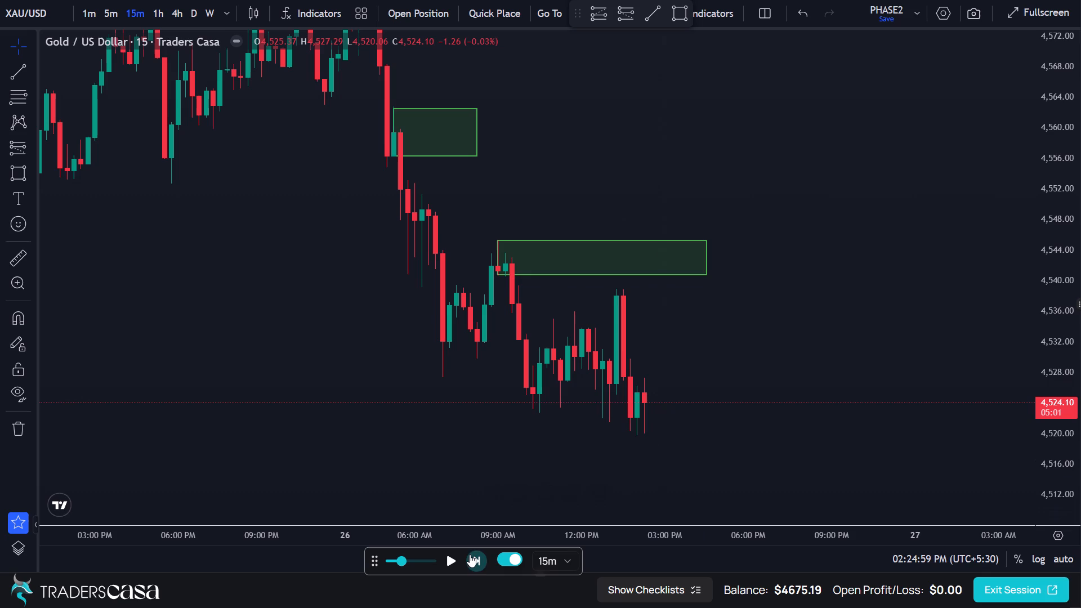
Advance the 15-minute replay to the 26 May 05:00 PM candle.
{"action": "triple_click", "coordinate": [483, 559]}
{"action": "triple_click", "coordinate": [483, 559]}
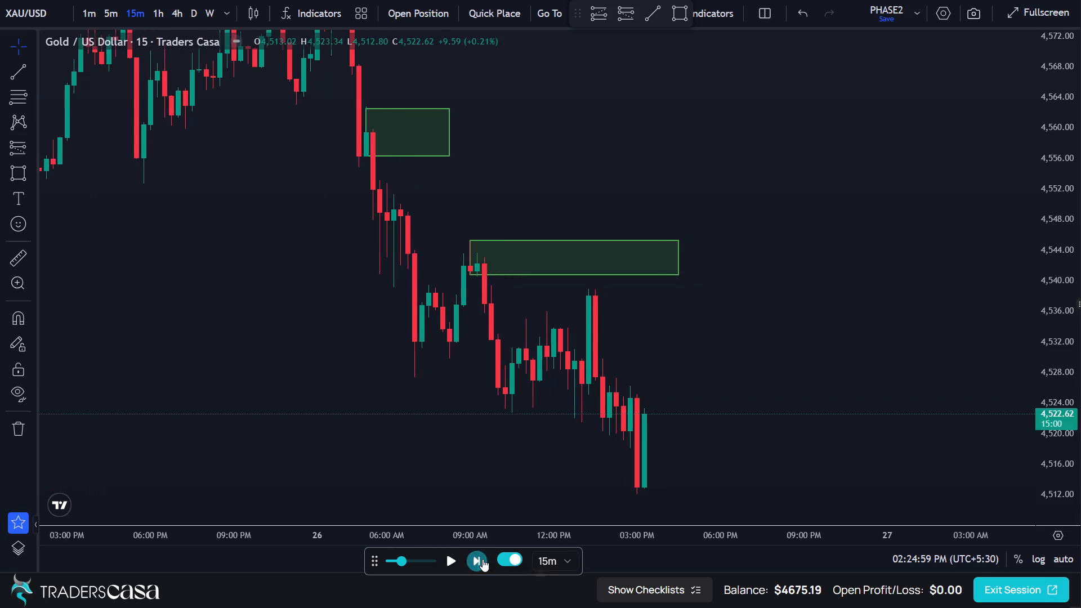
{"action": "triple_click", "coordinate": [483, 559]}
{"action": "triple_click", "coordinate": [483, 559]}
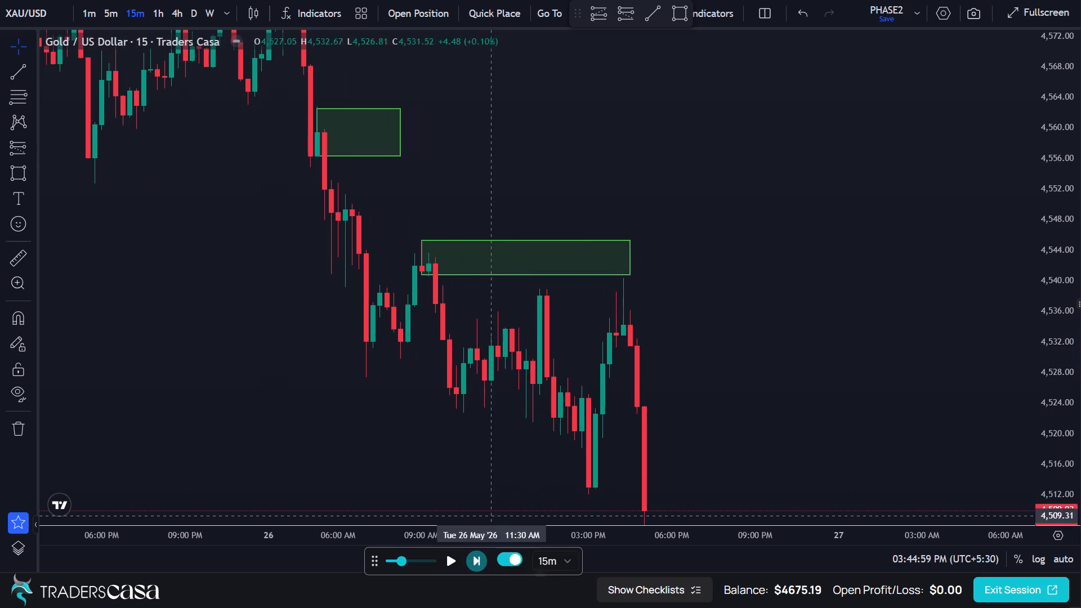
Extend the 09:00 AM supply zone to about 06:45 PM on 26 May.
{"action": "scroll", "coordinate": [719, 345], "scroll_direction": "up", "scroll_amount": 2}
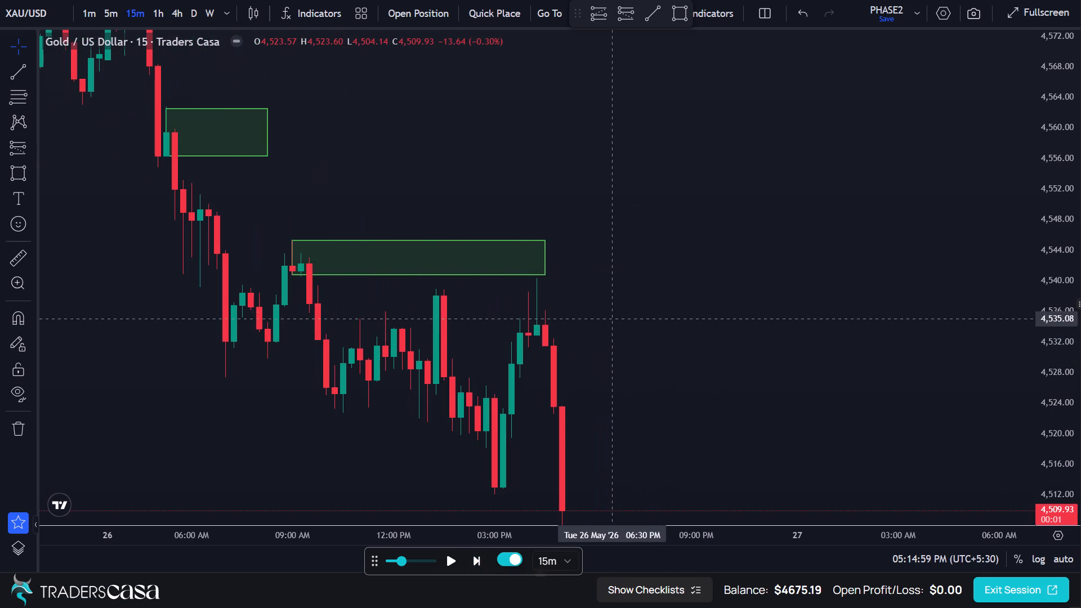
{"action": "left_click_drag", "start_coordinate": [544, 259], "coordinate": [577, 259]}
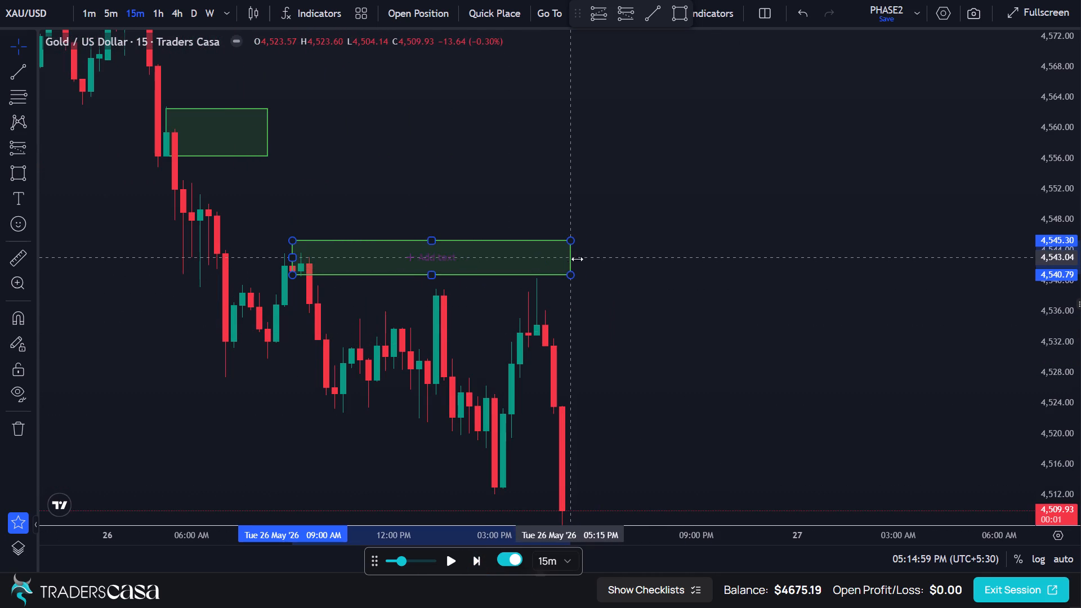
{"action": "left_click_drag", "start_coordinate": [577, 259], "coordinate": [618, 259]}
{"action": "left_click", "coordinate": [590, 324]}
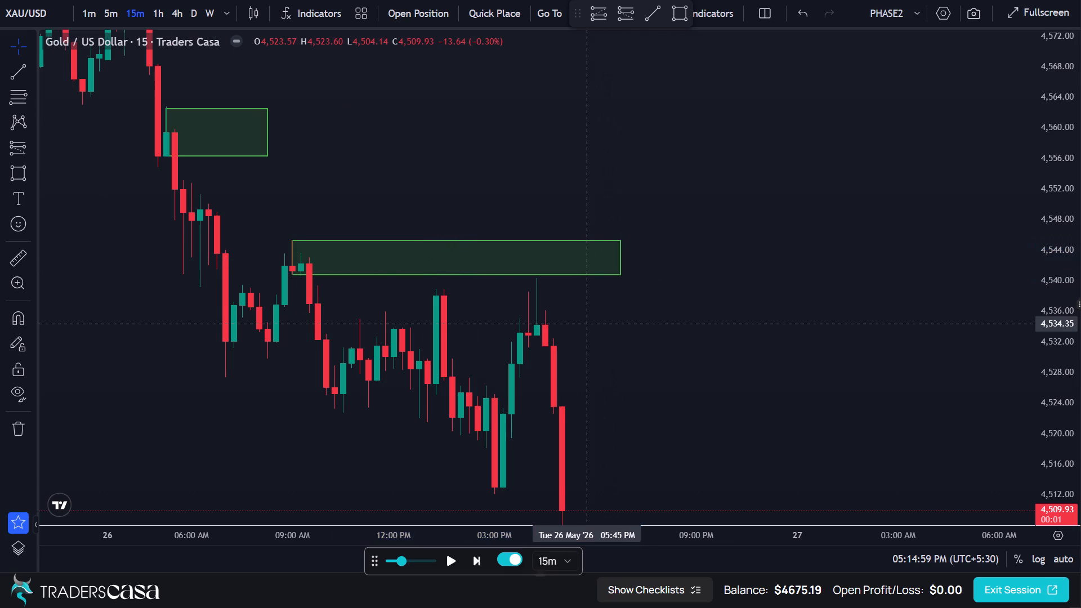
Switch the XAU/USD chart to the 5-minute timeframe.
{"action": "scroll", "coordinate": [591, 324], "scroll_direction": "down", "scroll_amount": 3}
{"action": "left_click_drag", "start_coordinate": [695, 373], "coordinate": [698, 190]}
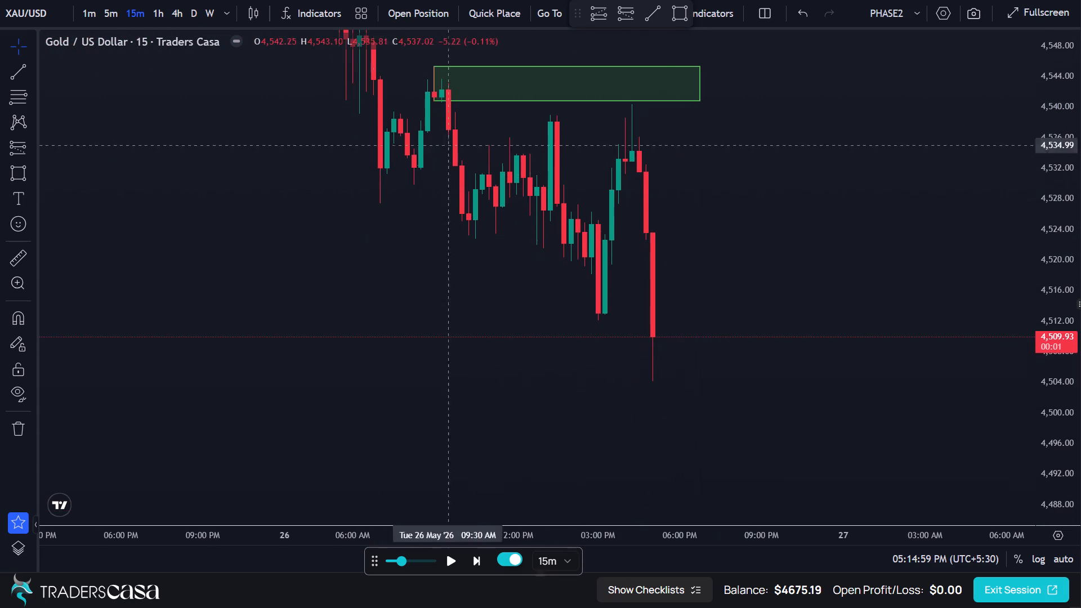
{"action": "left_click", "coordinate": [112, 12]}
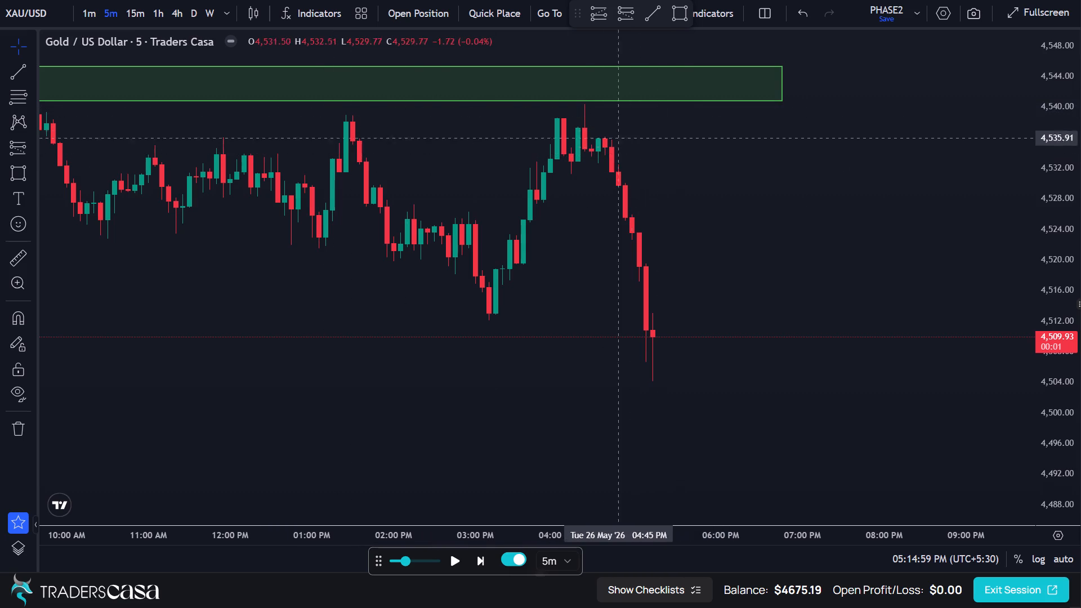
Draw a near-horizontal trend line at about 4,538.9 across the swing high from 04:00 PM to 04:30 PM on 26 May.
{"action": "left_click", "coordinate": [15, 72]}
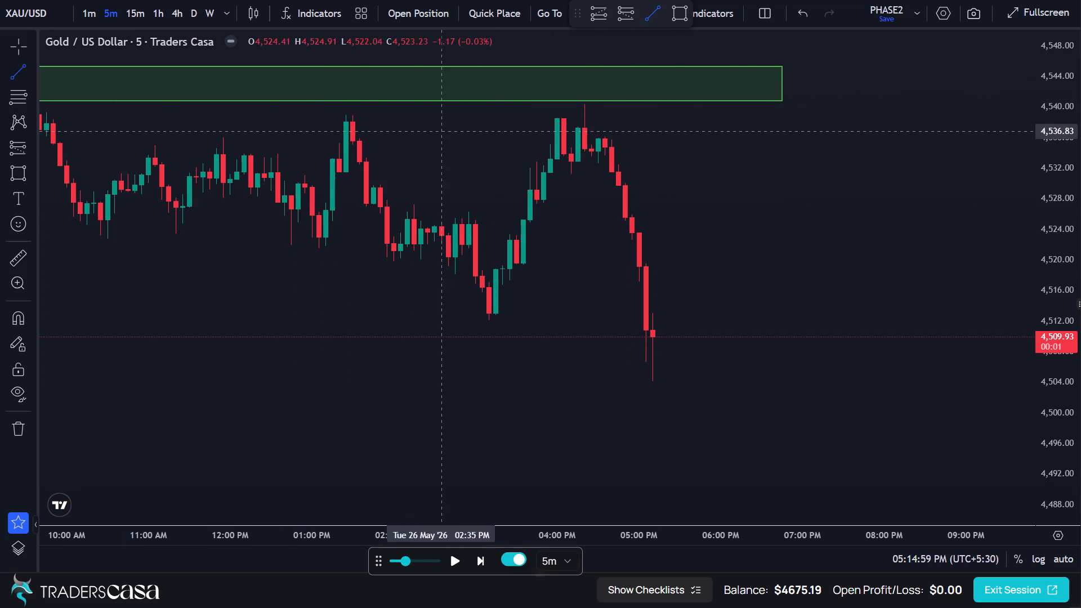
{"action": "left_click", "coordinate": [561, 116]}
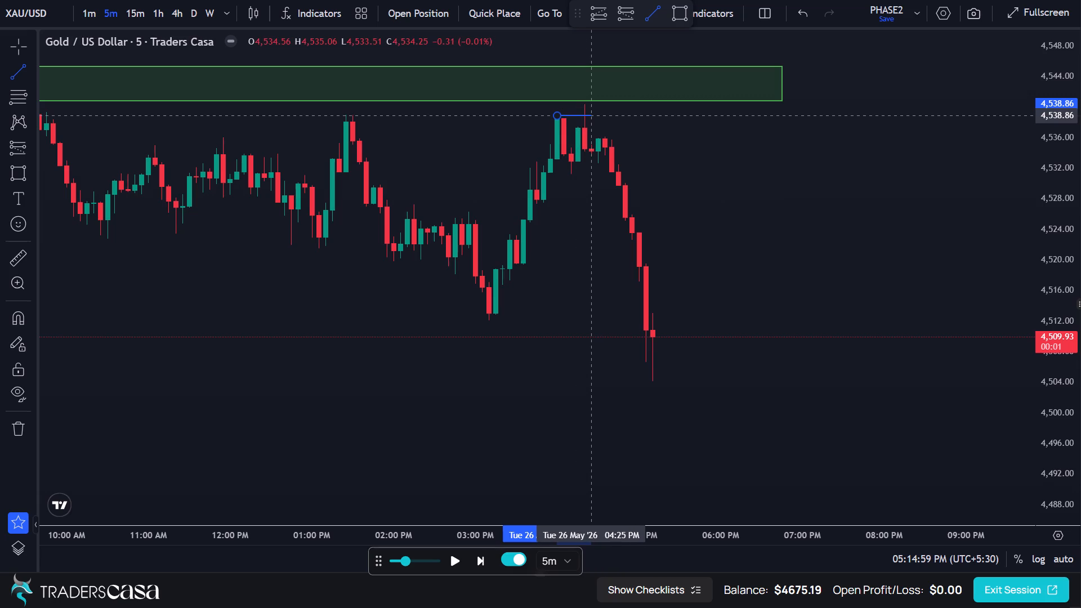
{"action": "left_click", "coordinate": [589, 116]}
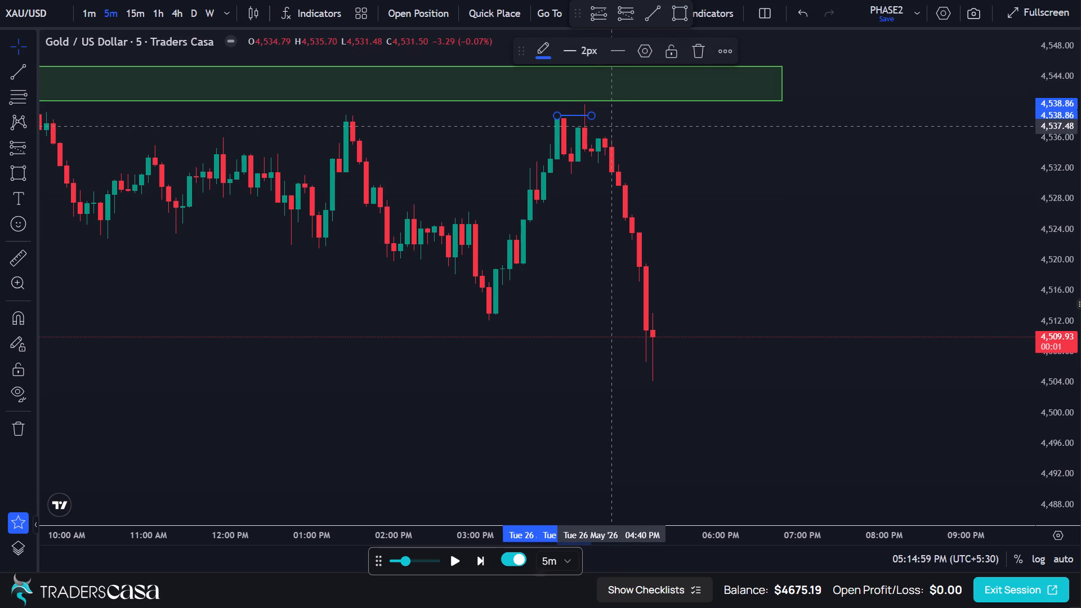
{"action": "left_click", "coordinate": [593, 118]}
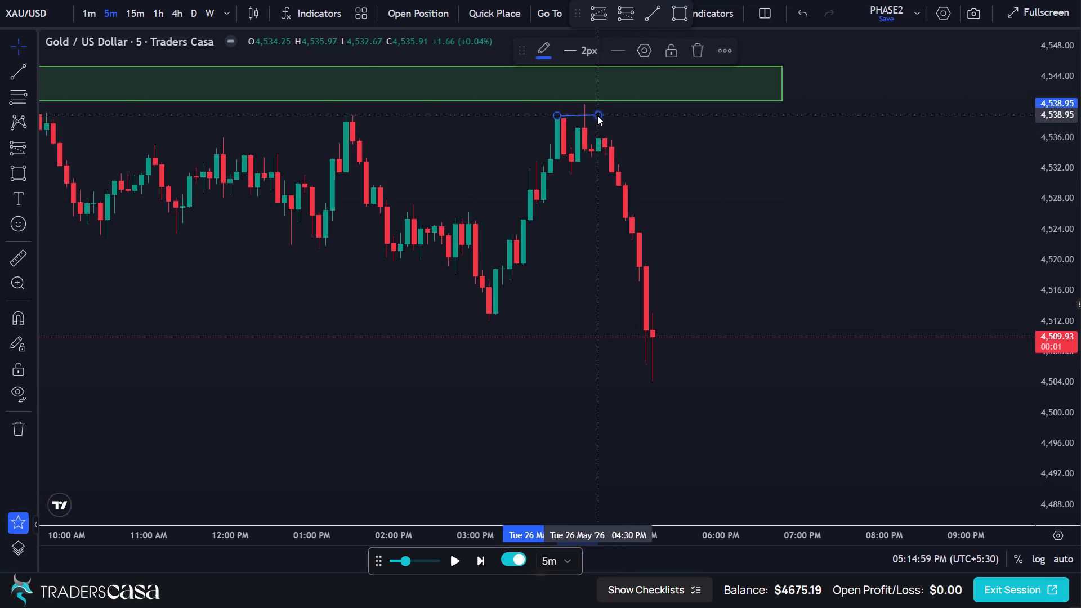
{"action": "left_click", "coordinate": [619, 124]}
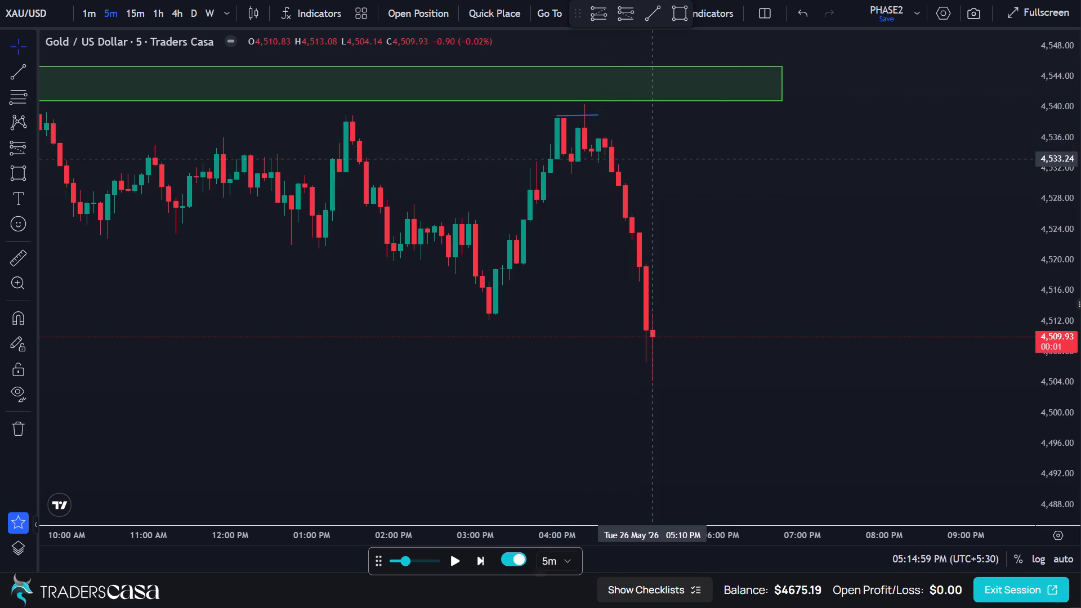
Place a short position at 04:20 PM on 26 May with entry about 4,534.5, stop about 4,542.0 and target about 4,514.5.
{"action": "scroll", "coordinate": [665, 230], "scroll_direction": "up", "scroll_amount": 2}
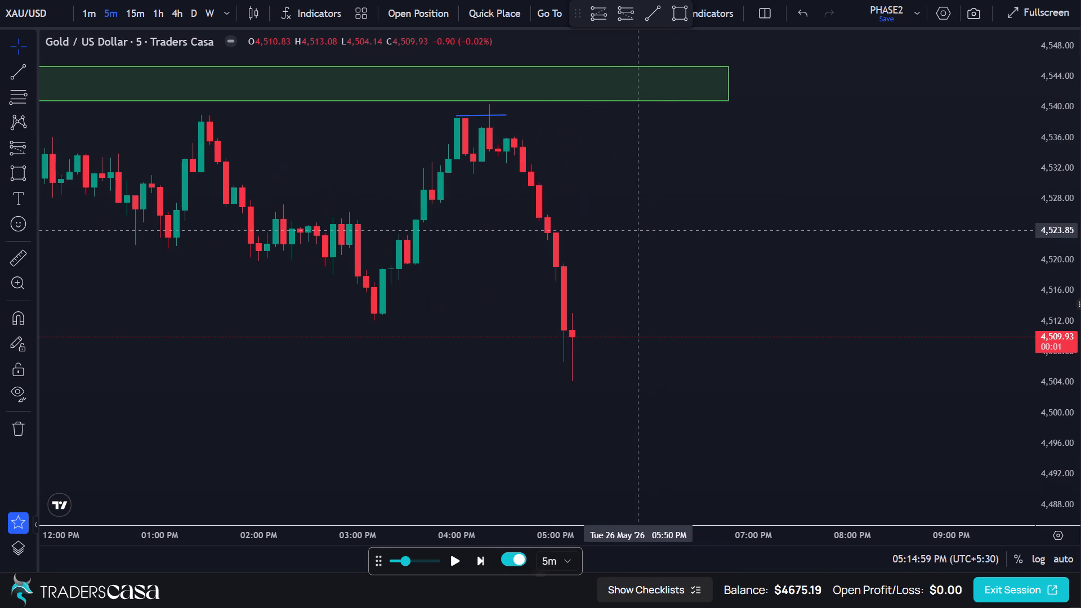
{"action": "left_click_drag", "start_coordinate": [641, 230], "coordinate": [870, 248]}
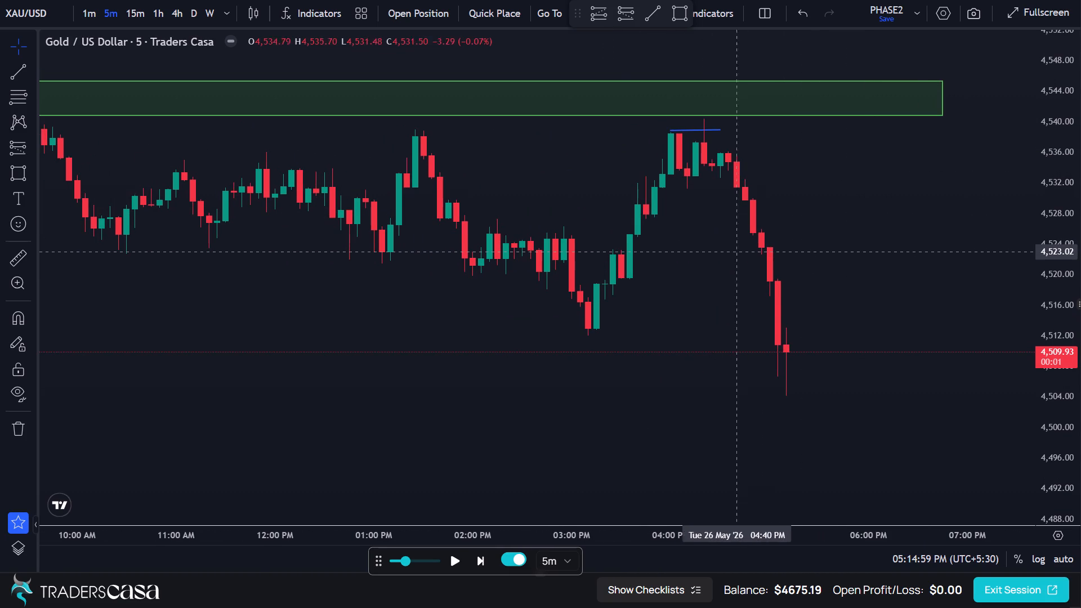
{"action": "left_click", "coordinate": [11, 144]}
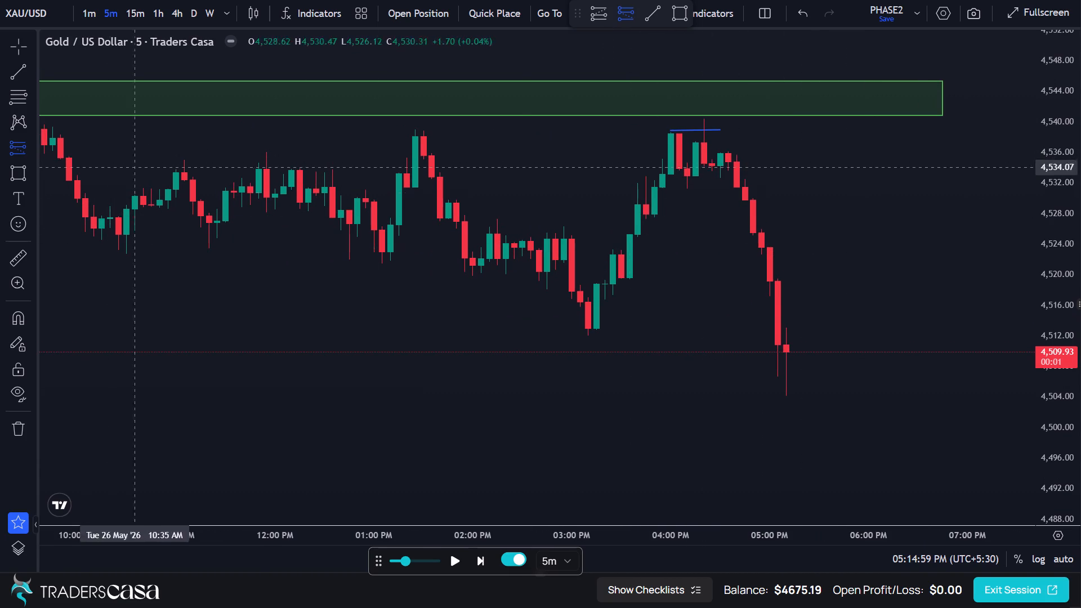
{"action": "left_click", "coordinate": [705, 163]}
{"action": "left_click", "coordinate": [705, 108]}
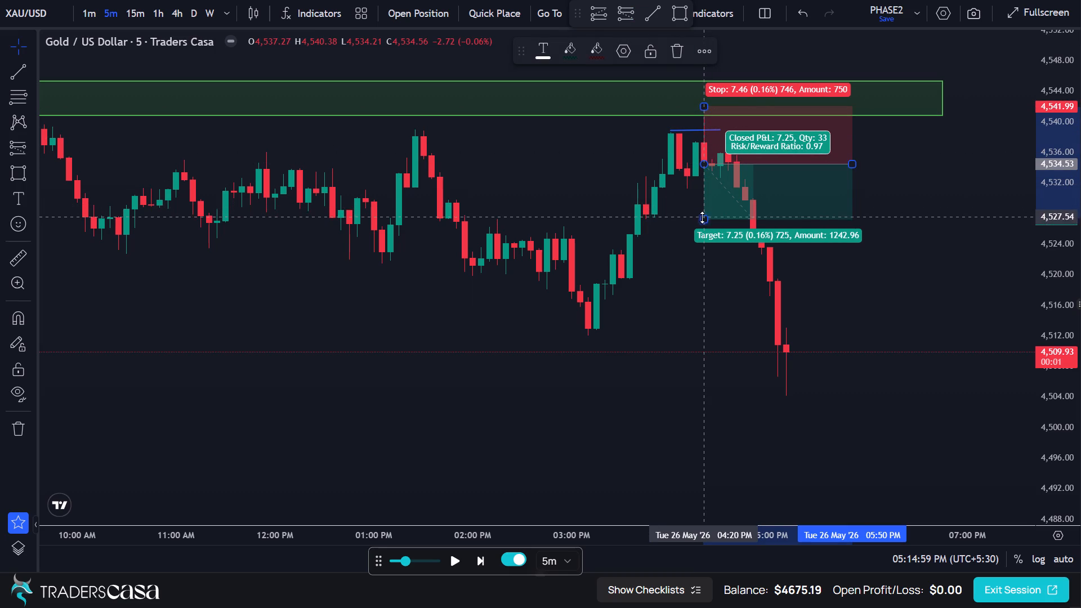
{"action": "left_click_drag", "start_coordinate": [702, 217], "coordinate": [685, 317]}
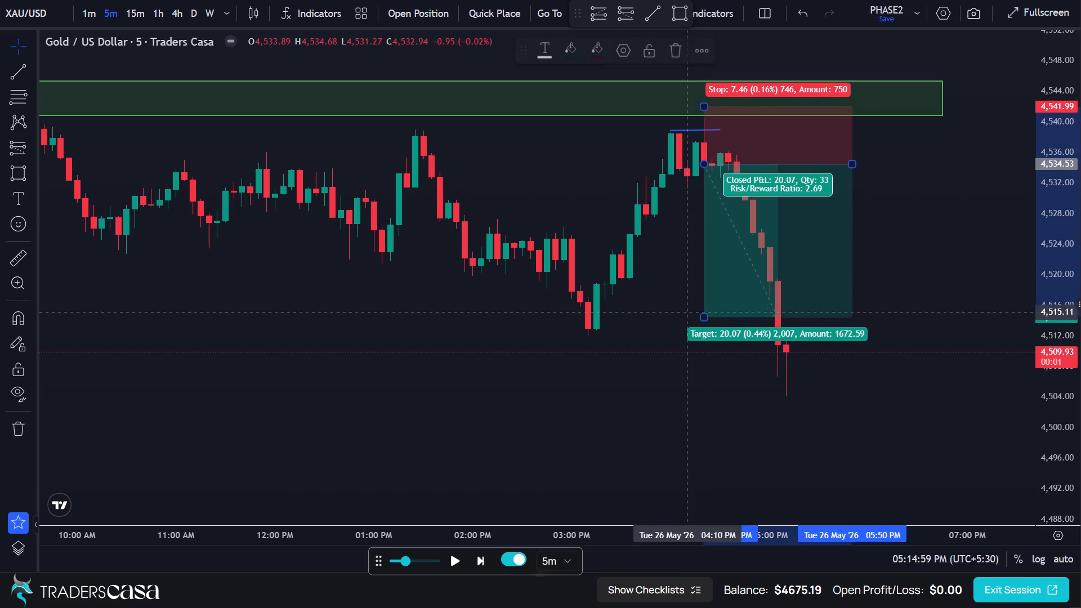
{"action": "left_click", "coordinate": [885, 274]}
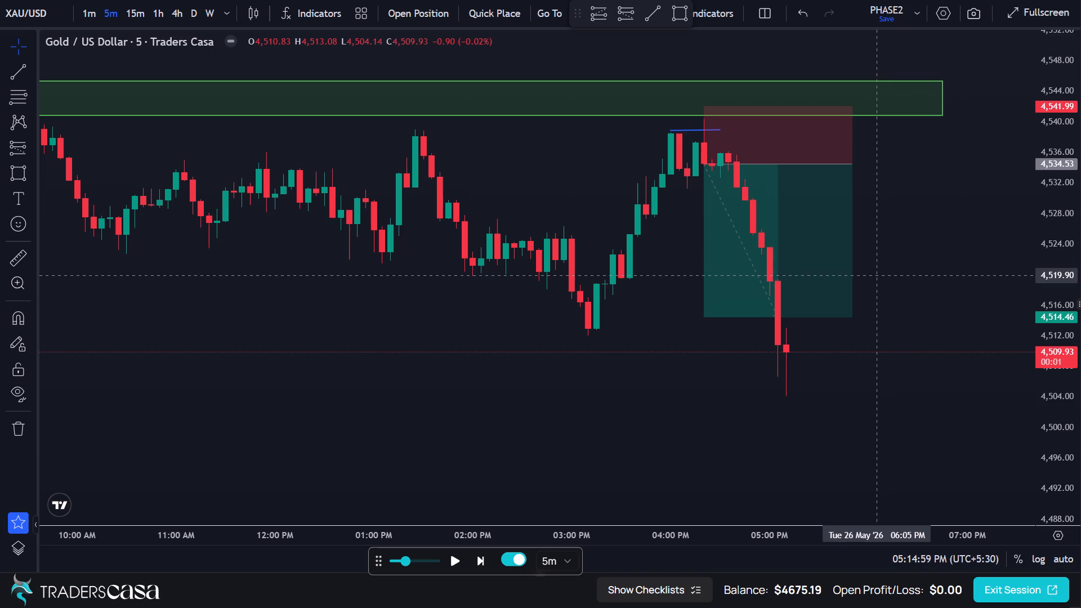
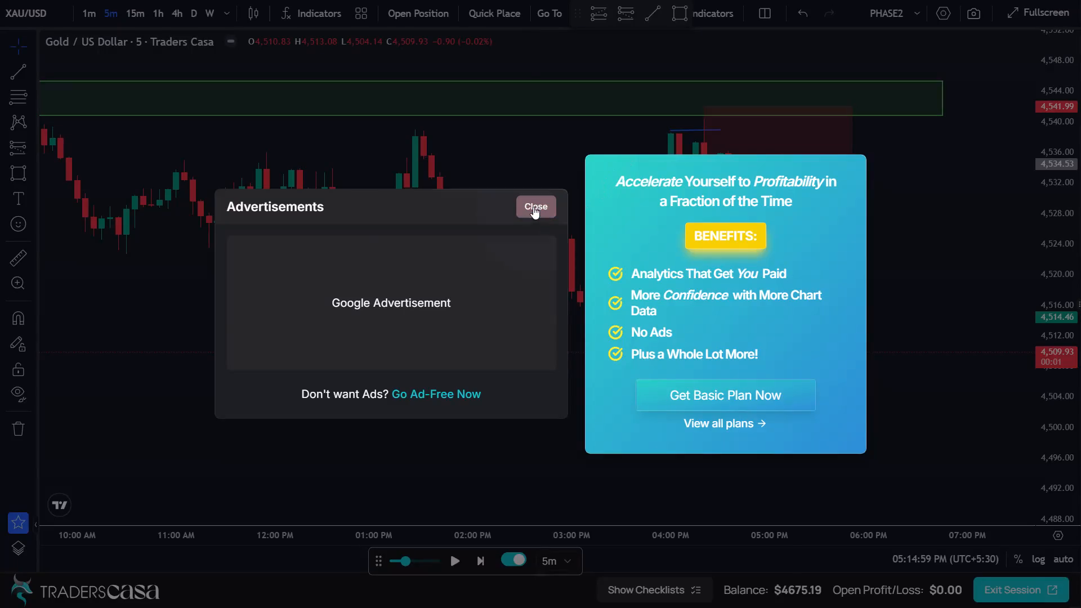
Dismiss the advertisement covering the chart.
{"action": "left_click", "coordinate": [533, 207]}
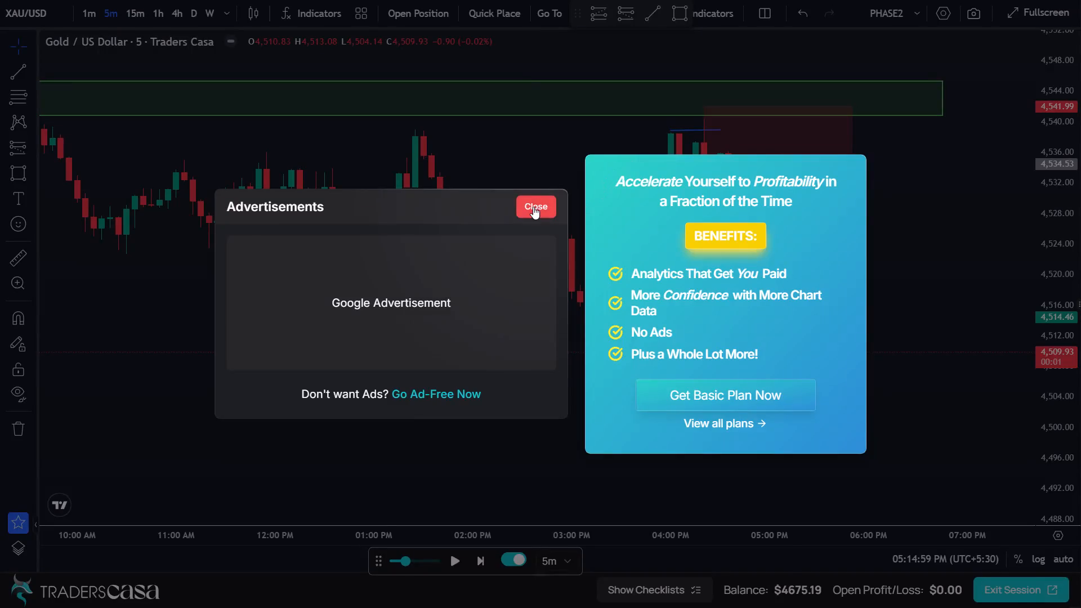
Switch the XAU/USD chart to the 15-minute timeframe.
{"action": "left_click_drag", "start_coordinate": [892, 283], "coordinate": [810, 282]}
{"action": "left_click", "coordinate": [145, 8]}
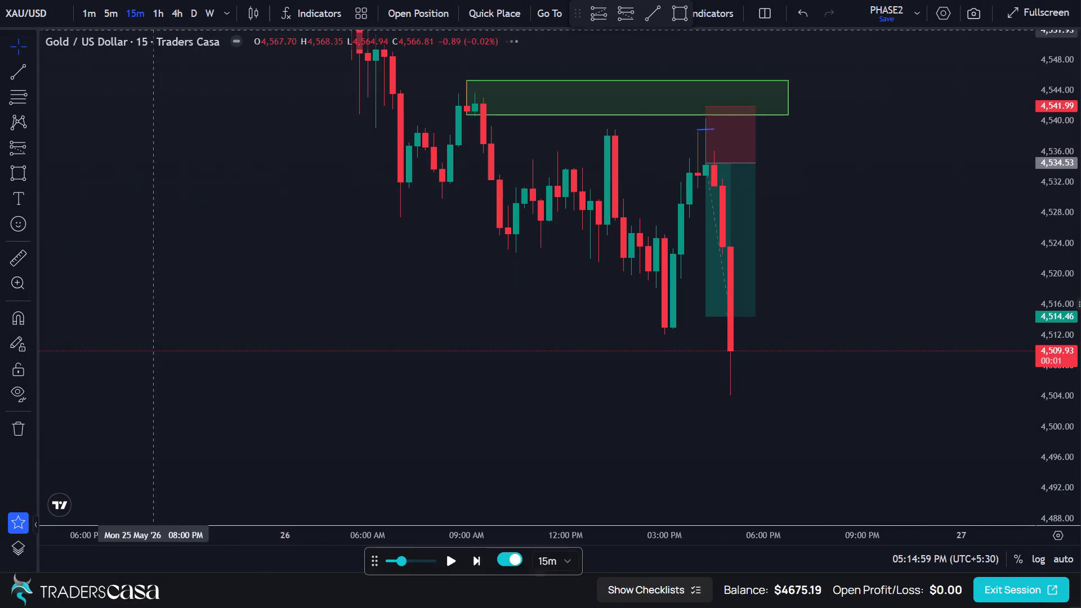
Delete the short position drawing with entry at 4,534.53 on the afternoon of 26 May.
{"action": "scroll", "coordinate": [762, 213], "scroll_direction": "up", "scroll_amount": 3}
{"action": "left_click", "coordinate": [640, 218]}
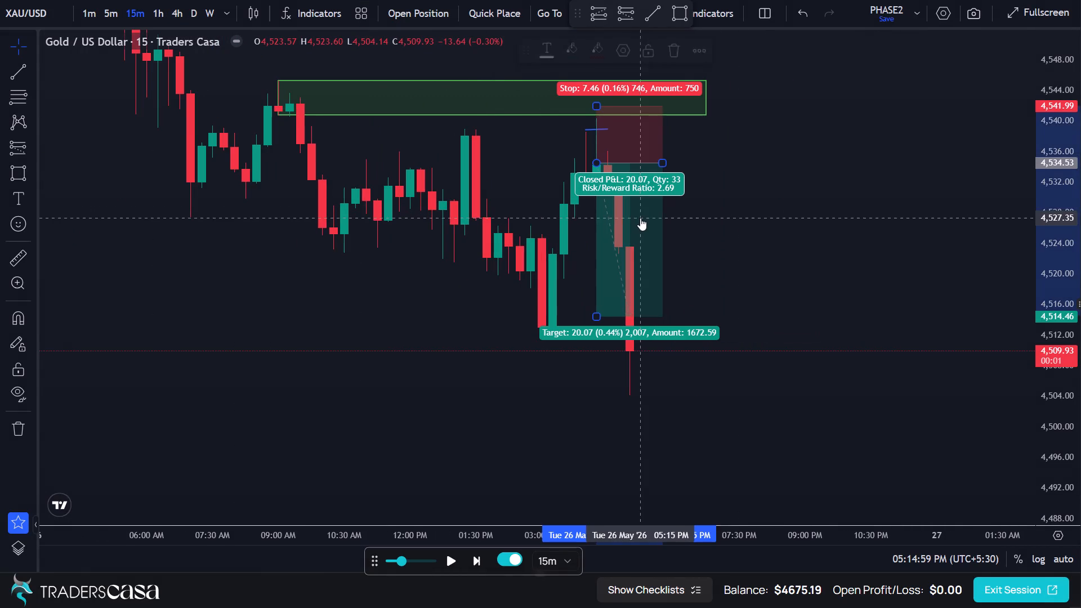
{"action": "left_click", "coordinate": [677, 58]}
Draw a rectangular supply zone from 04:15 PM to about 08:15 PM on 26 May, between about 4,540.4 and 4,532.6.
{"action": "scroll", "coordinate": [644, 212], "scroll_direction": "up", "scroll_amount": 1}
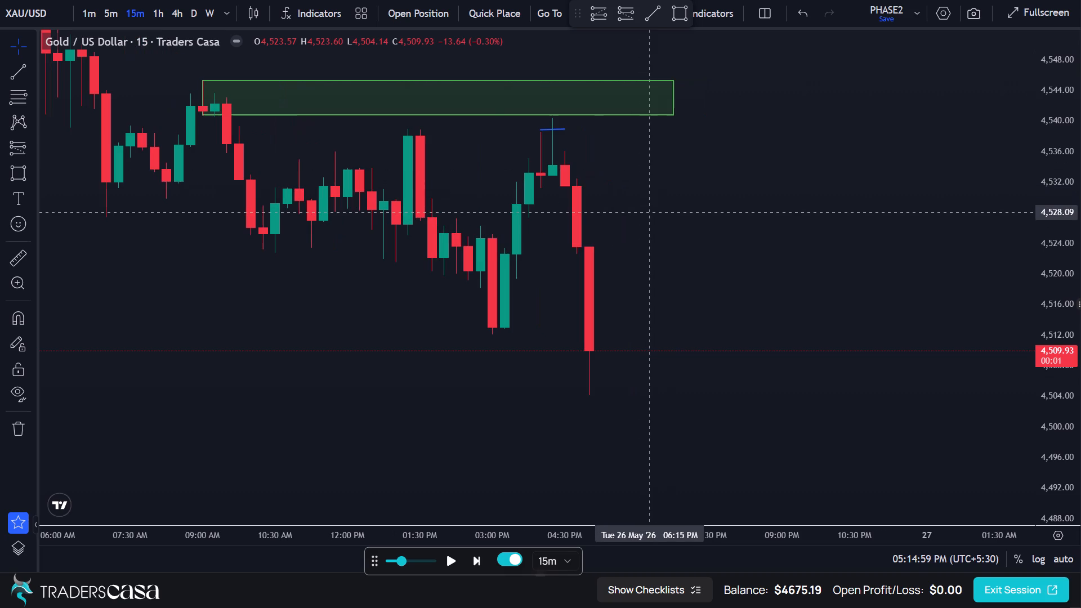
{"action": "left_click", "coordinate": [17, 167]}
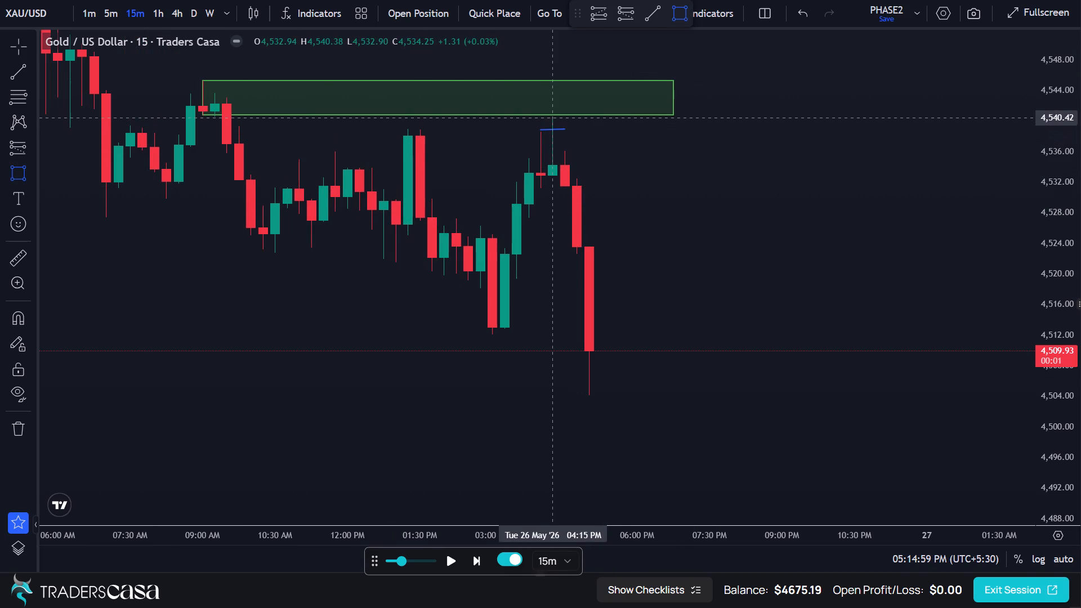
{"action": "left_click", "coordinate": [550, 118]}
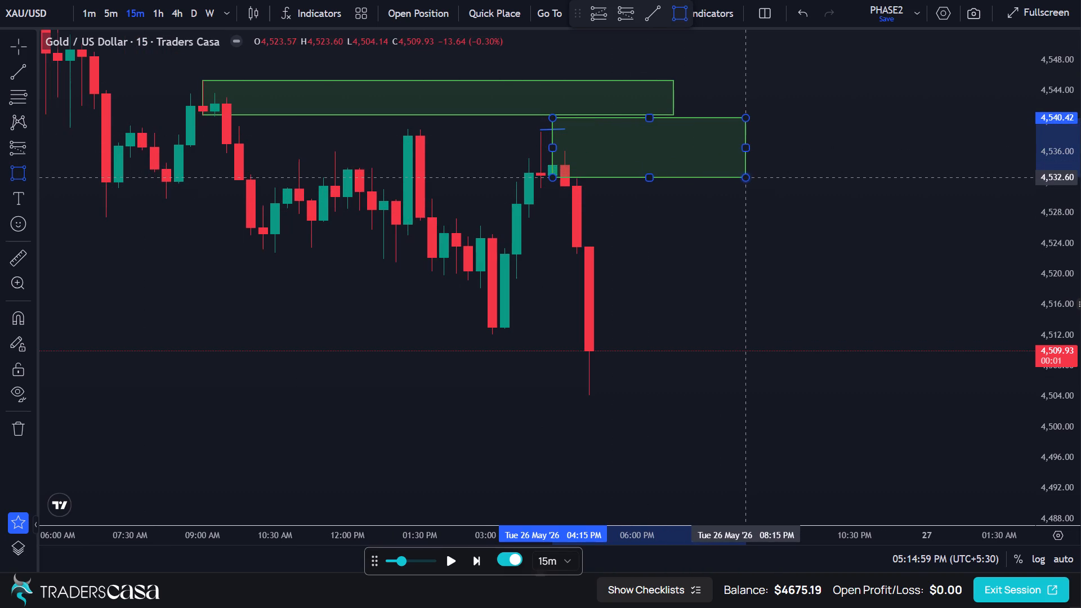
{"action": "left_click", "coordinate": [743, 178]}
{"action": "left_click", "coordinate": [778, 225]}
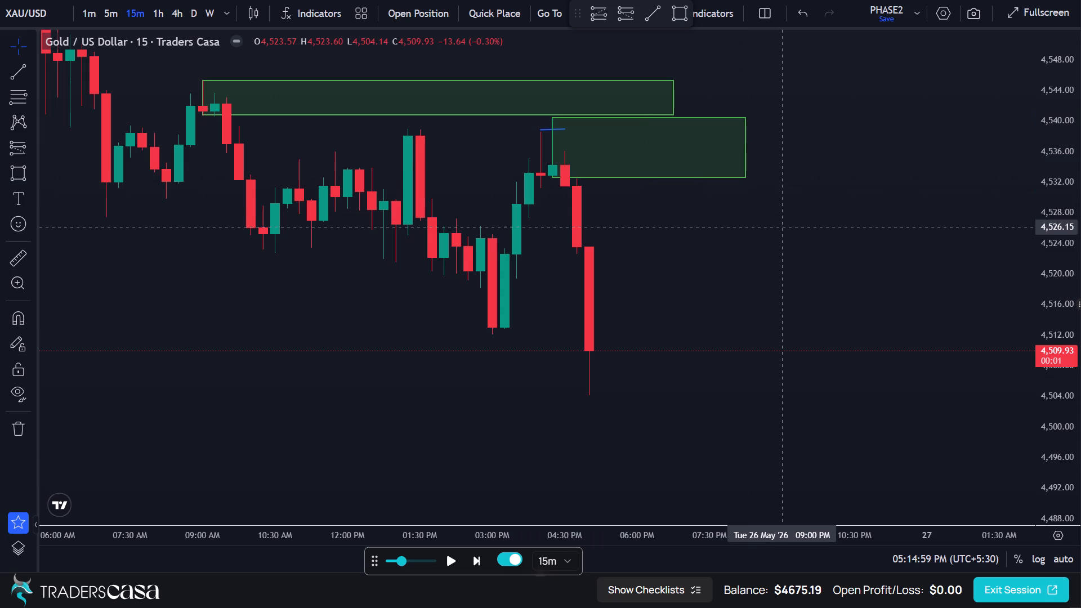
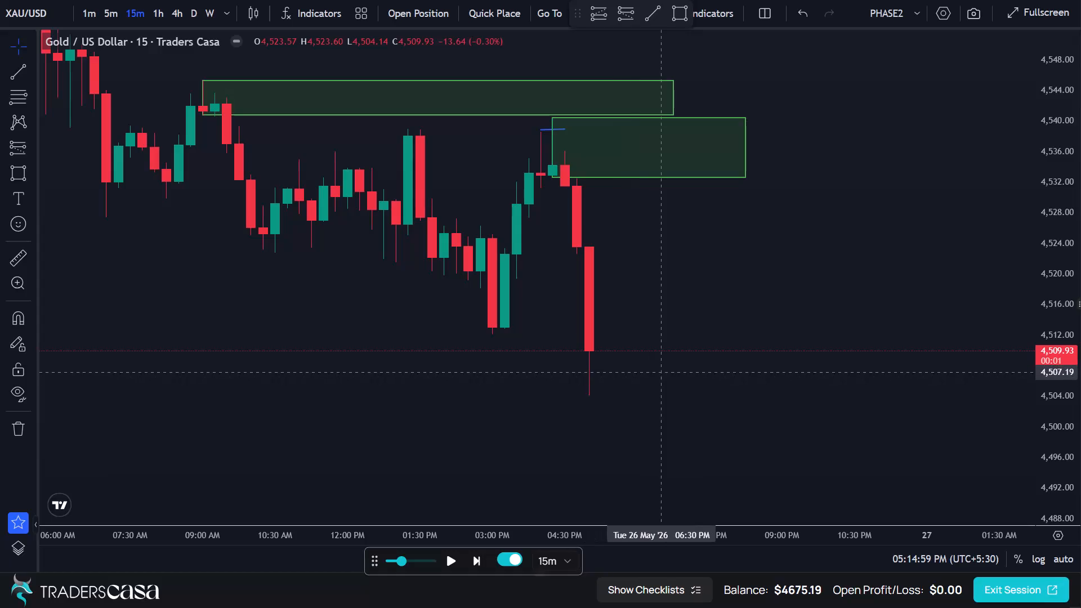
Advance the XAU/USD replay candle by candle in 15-minute steps from 05:15 PM on 26 May to 12:15 AM on 27 May.
{"action": "triple_click", "coordinate": [480, 560]}
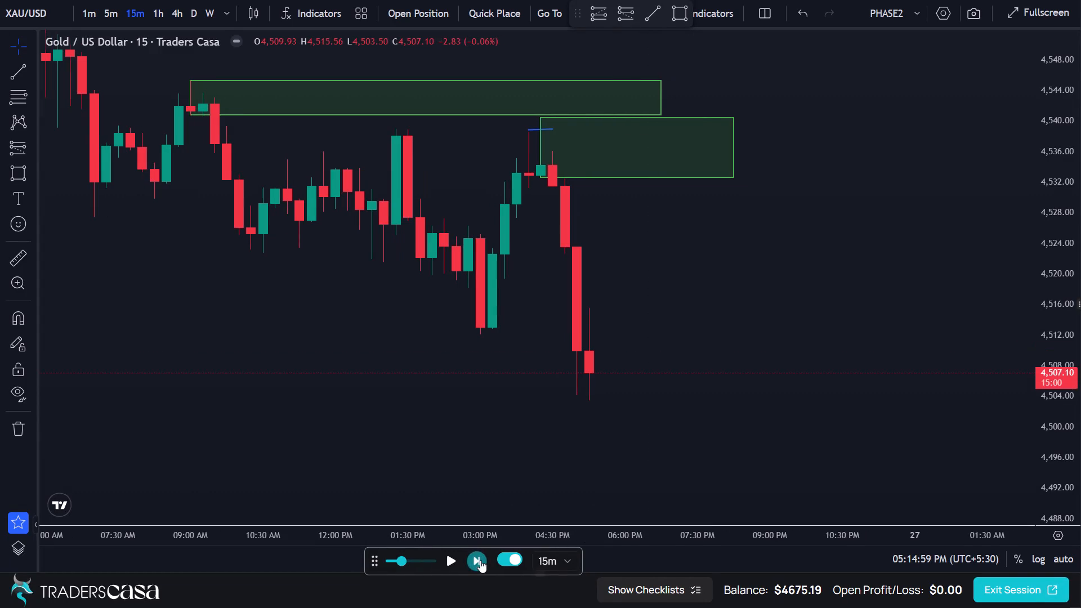
{"action": "triple_click", "coordinate": [477, 560]}
{"action": "triple_click", "coordinate": [477, 560]}
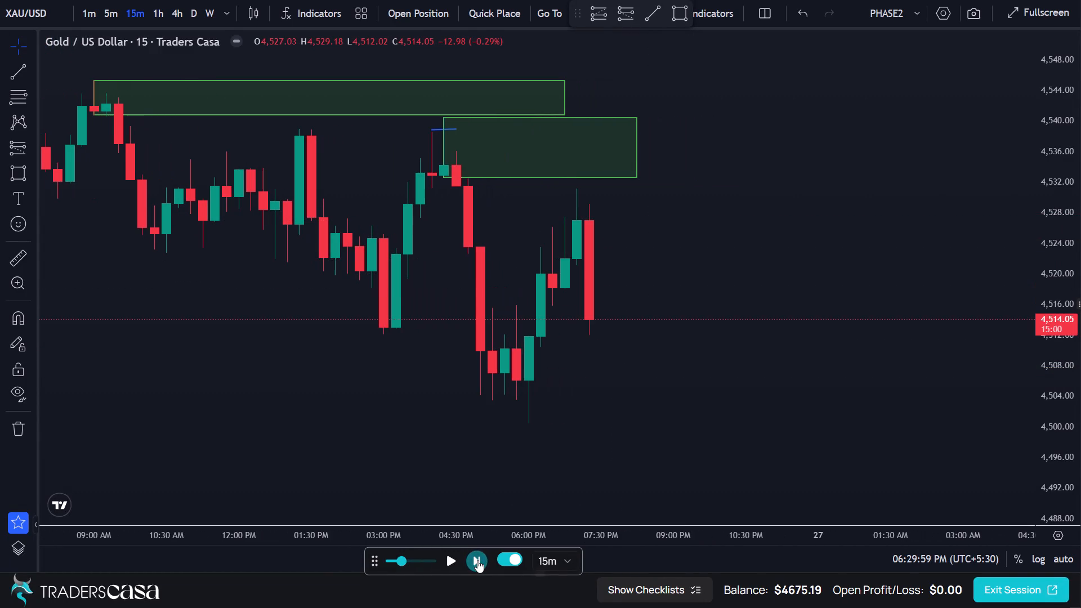
{"action": "triple_click", "coordinate": [477, 560]}
{"action": "triple_click", "coordinate": [477, 560]}
{"action": "triple_click", "coordinate": [477, 560]}
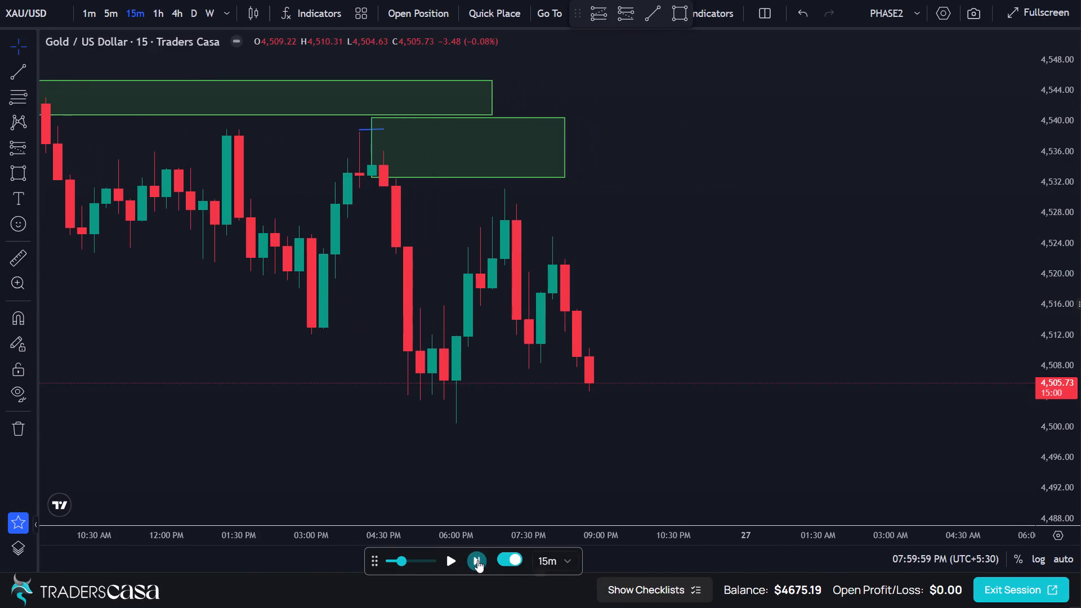
{"action": "triple_click", "coordinate": [477, 560]}
{"action": "triple_click", "coordinate": [477, 560]}
{"action": "triple_click", "coordinate": [477, 560]}
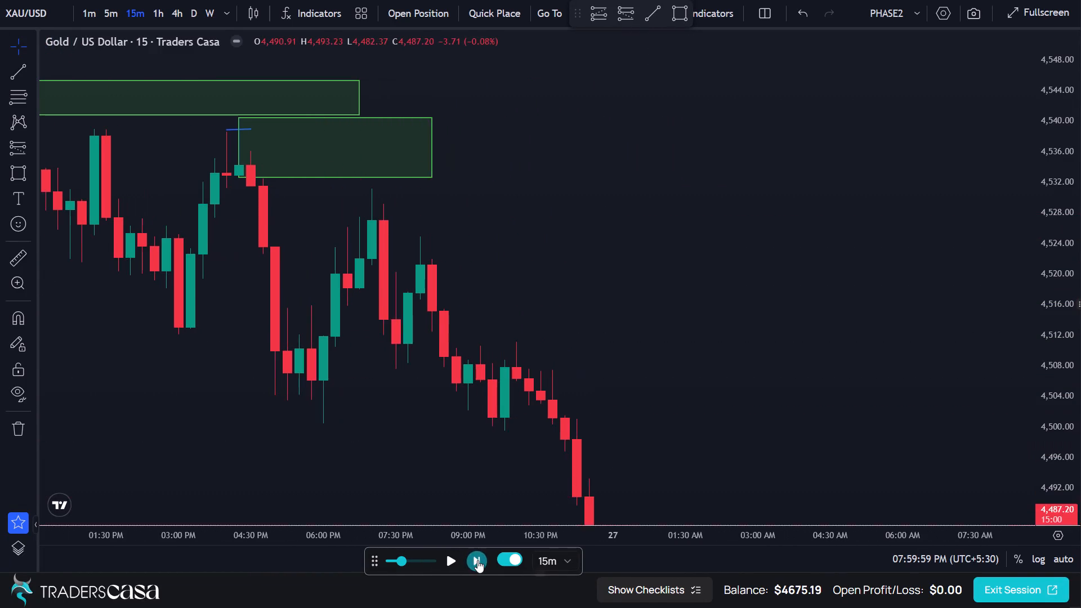
{"action": "left_click", "coordinate": [477, 560]}
Draw a rectangular supply zone from 07:00 PM to 10:15 PM on 26 May, between about 4,530.7 and 4,521.6.
{"action": "left_click_drag", "start_coordinate": [582, 392], "coordinate": [587, 329]}
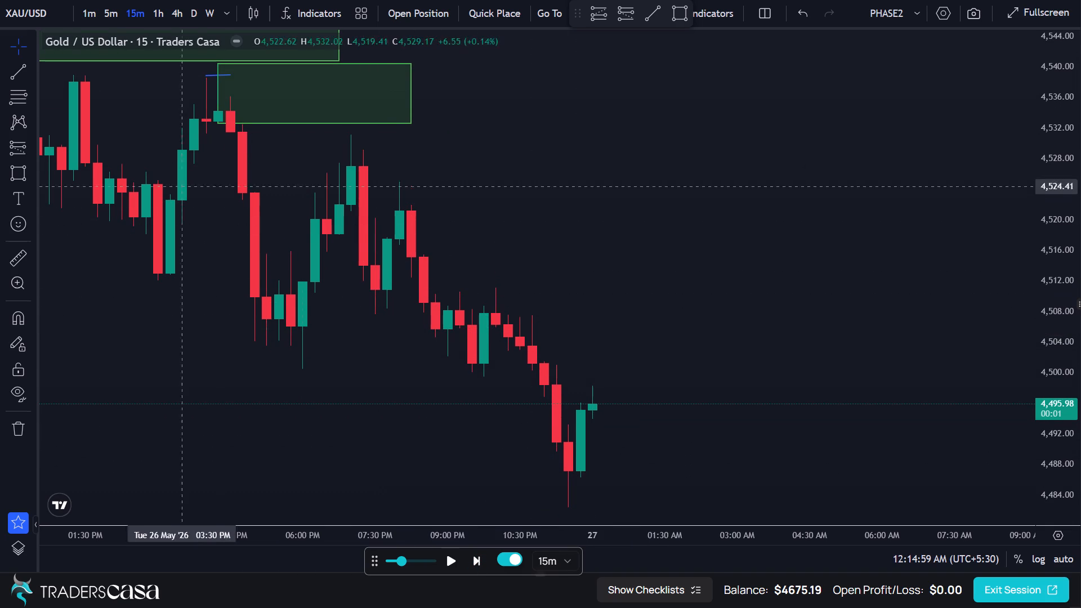
{"action": "left_click", "coordinate": [17, 172]}
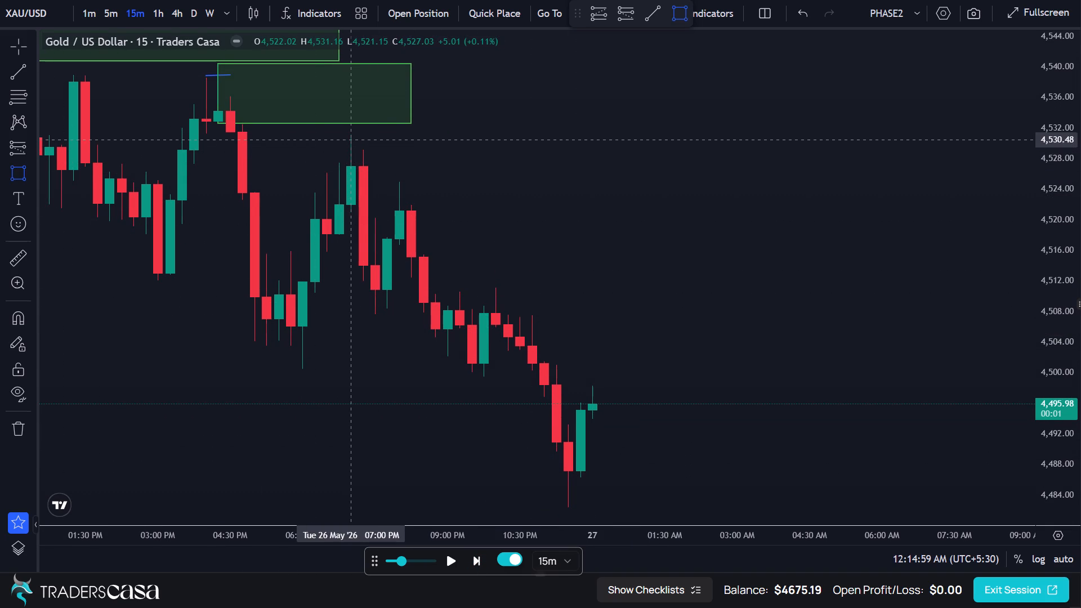
{"action": "left_click", "coordinate": [351, 138]}
{"action": "left_click", "coordinate": [507, 208]}
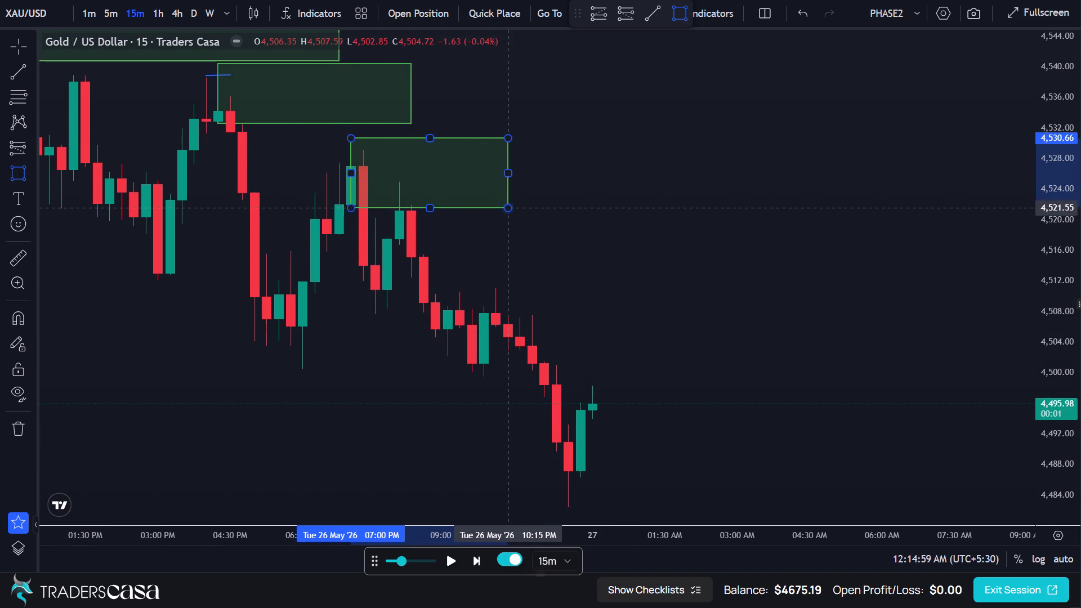
{"action": "left_click", "coordinate": [508, 279]}
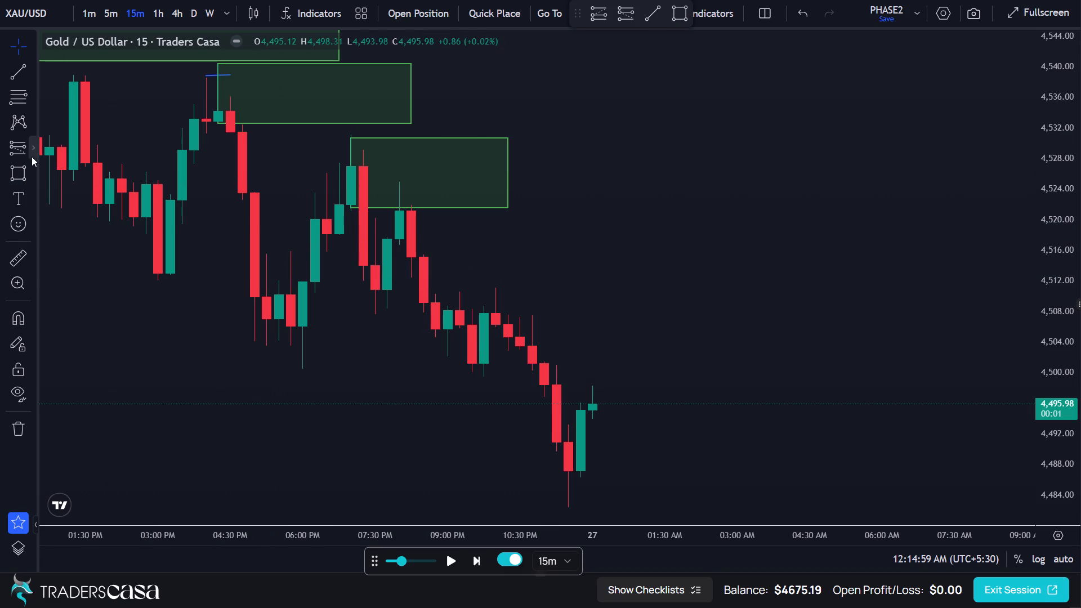
Place a short position from 08:15 PM to about 11:30 PM on 26 May, with entry about 4,515.02, stop 4,526.62 and target 4,489.43.
{"action": "left_click", "coordinate": [23, 155]}
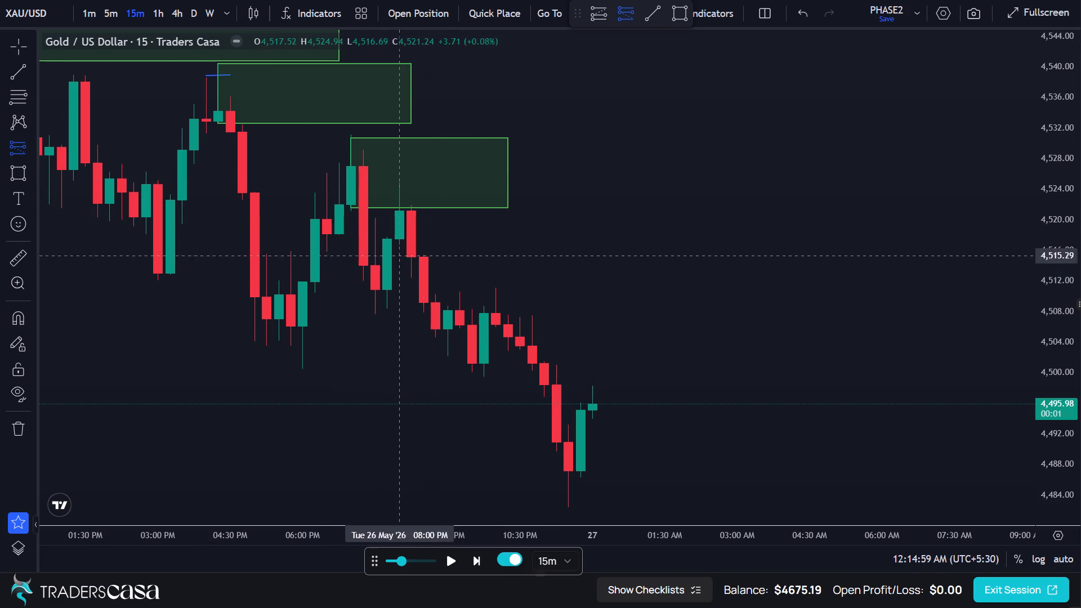
{"action": "left_click", "coordinate": [415, 258]}
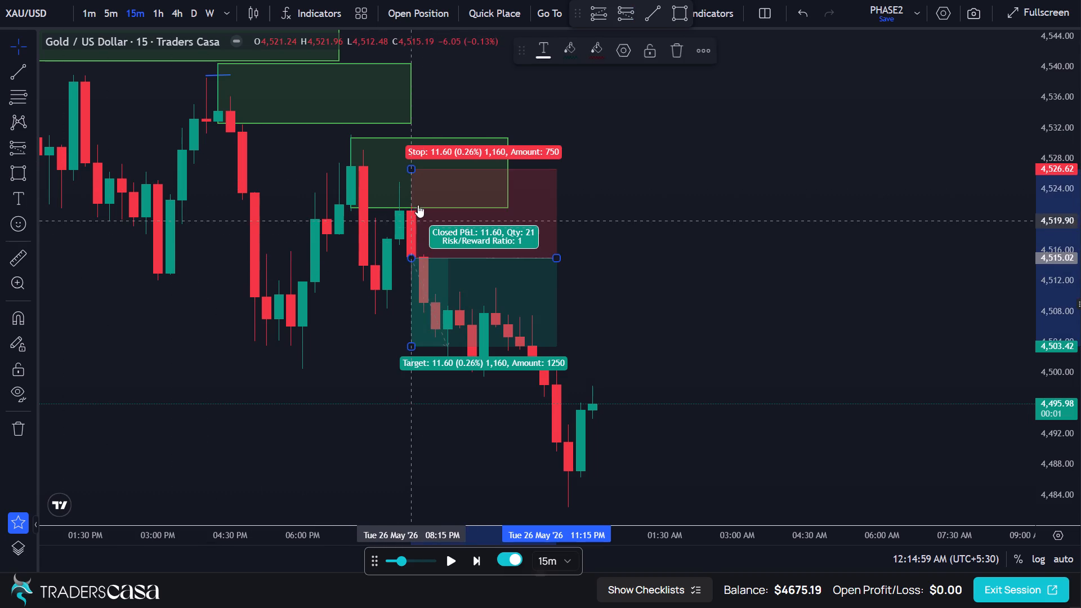
{"action": "left_click_drag", "start_coordinate": [412, 343], "coordinate": [413, 454]}
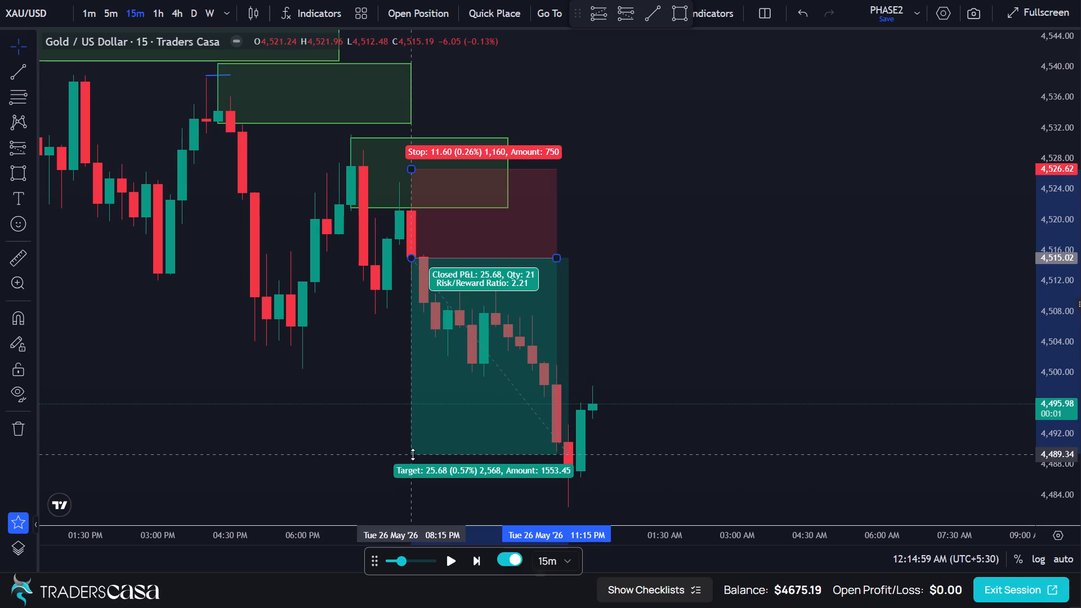
{"action": "left_click_drag", "start_coordinate": [413, 454], "coordinate": [414, 453]}
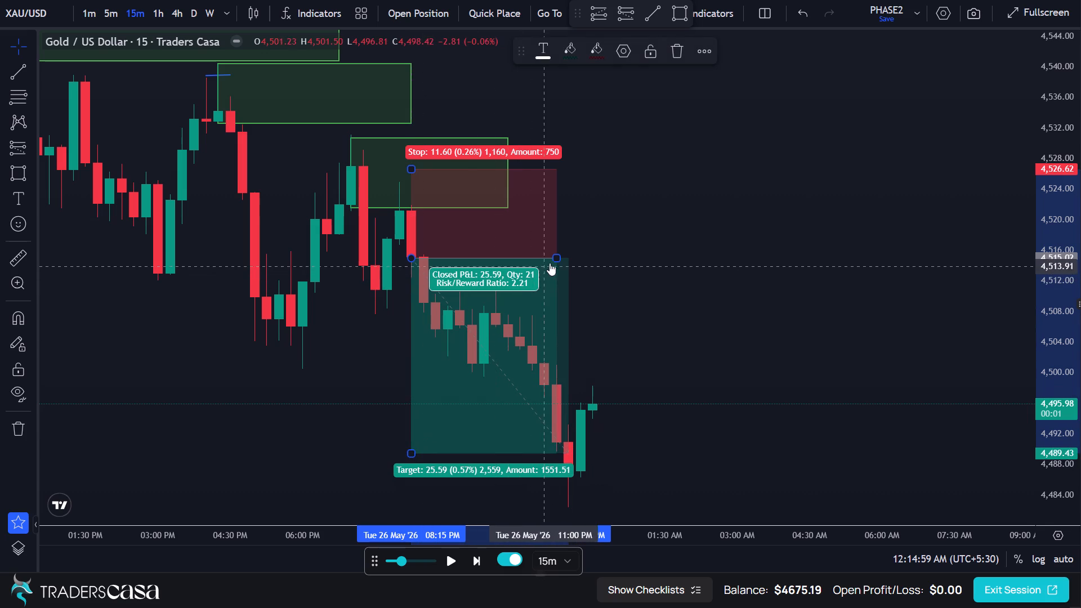
{"action": "left_click_drag", "start_coordinate": [553, 258], "coordinate": [569, 260]}
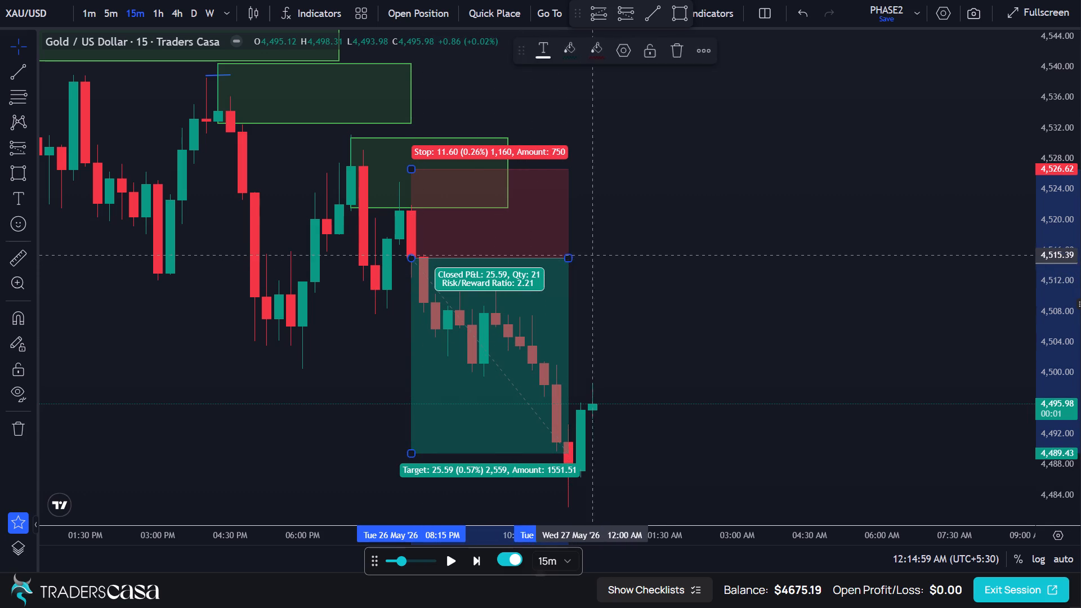
{"action": "left_click", "coordinate": [602, 254]}
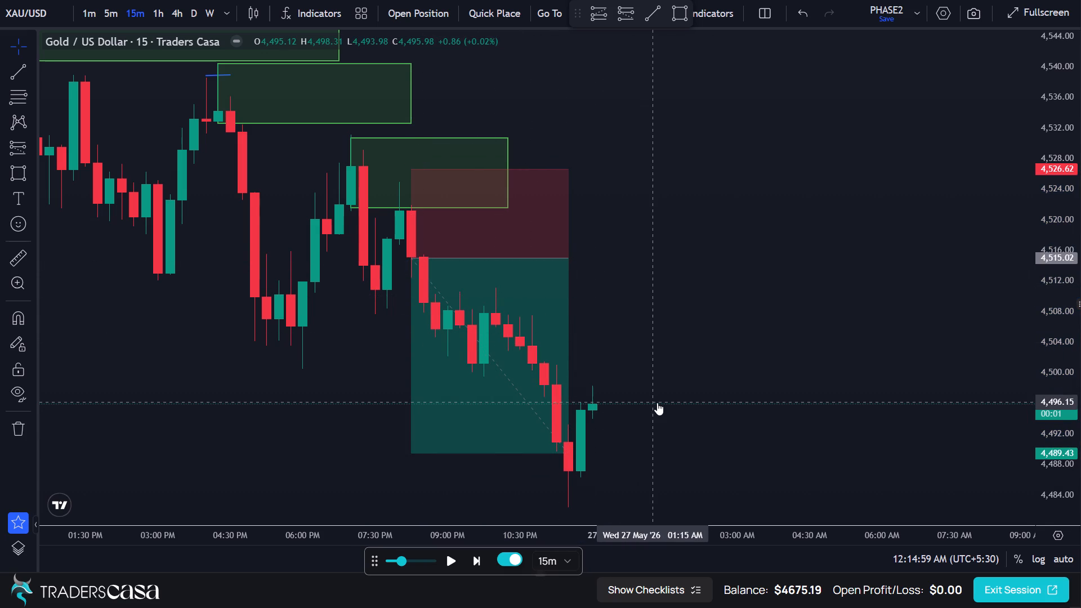
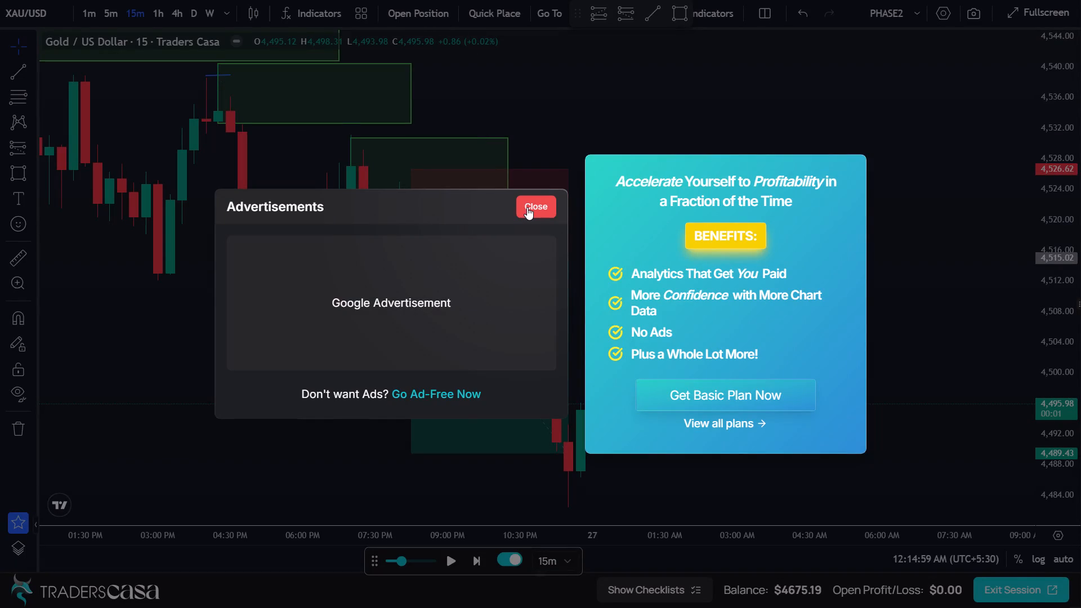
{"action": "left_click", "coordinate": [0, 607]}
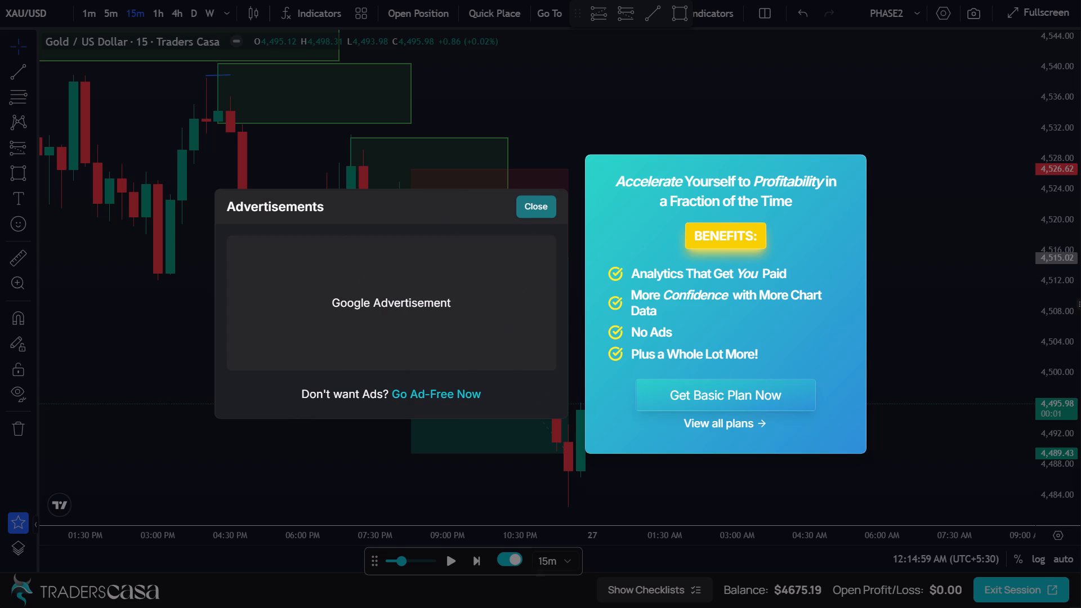